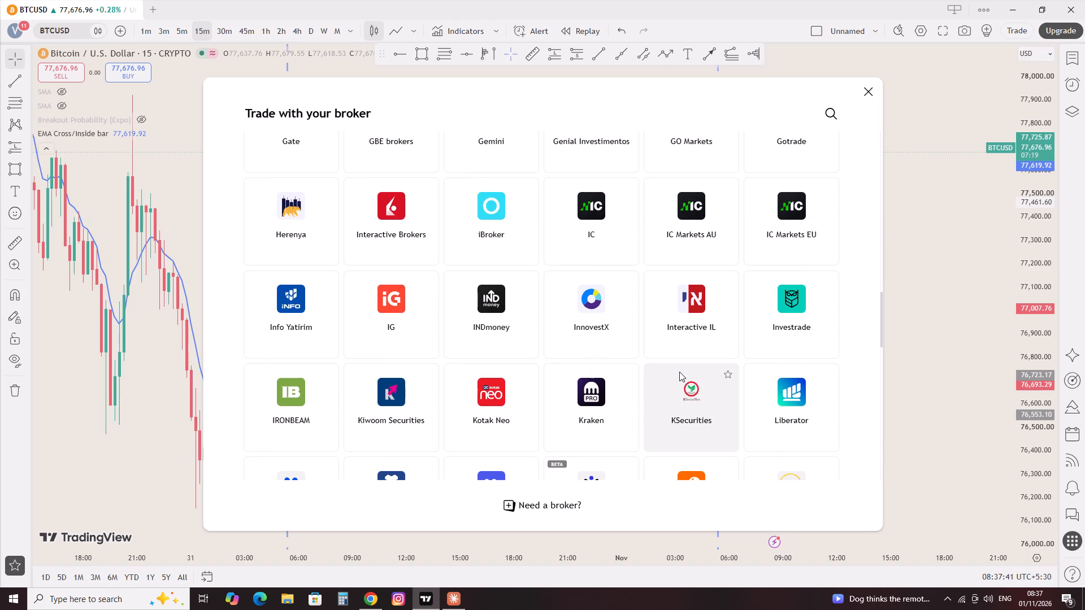
pyautogui.scroll(-3, 679, 372)
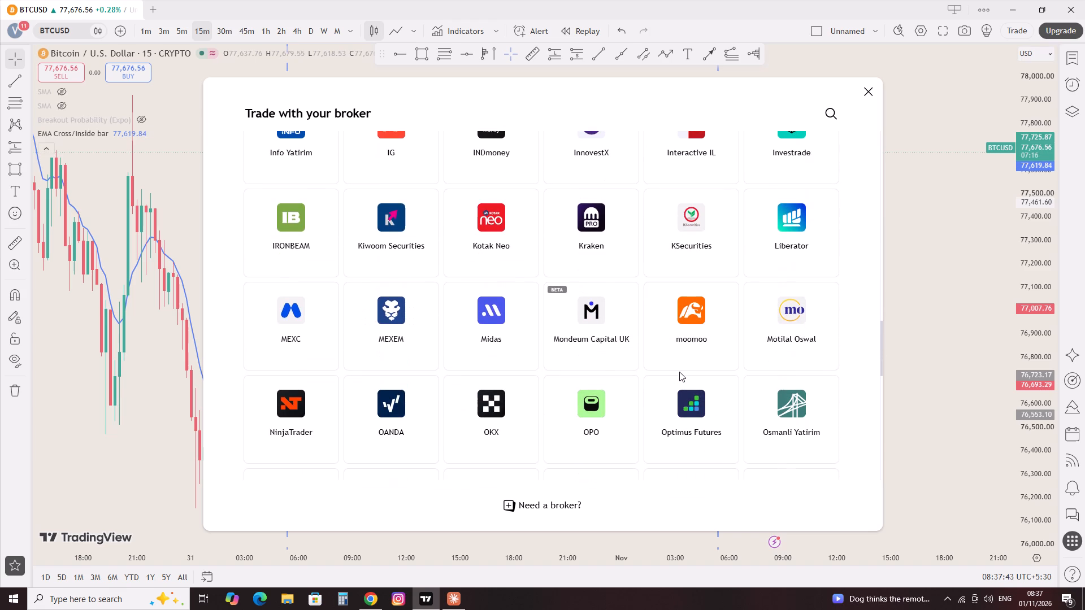
pyautogui.scroll(-2, 679, 372)
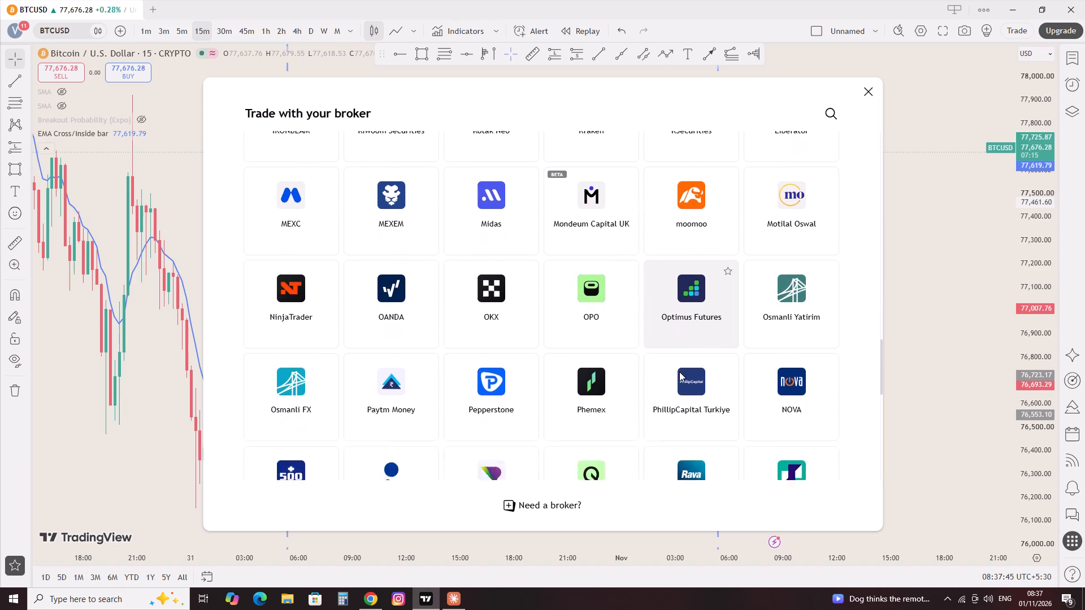
pyautogui.scroll(-3, 679, 372)
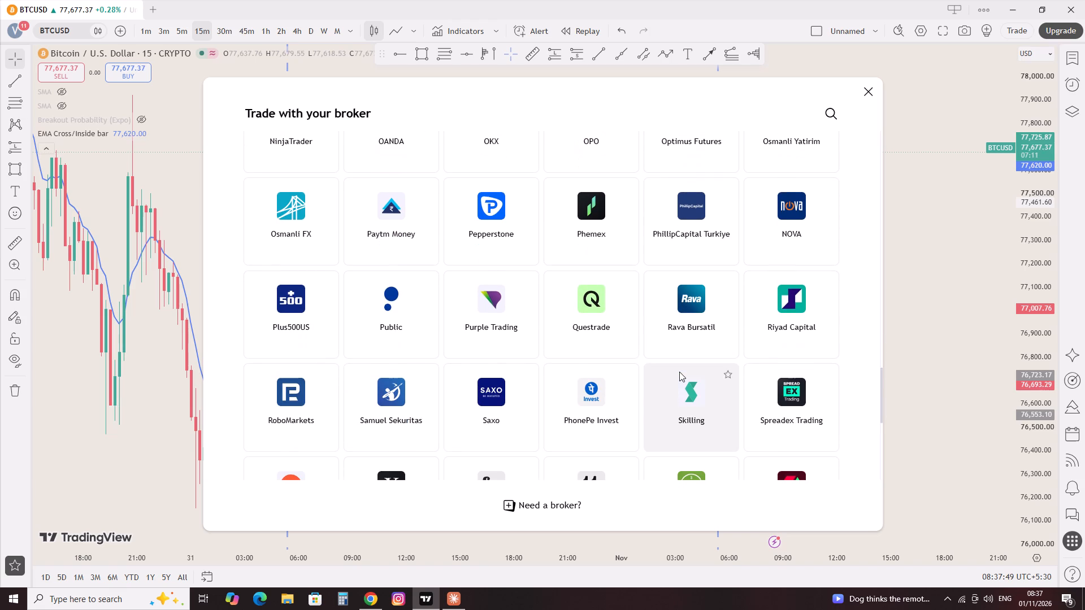
pyautogui.scroll(-3, 679, 372)
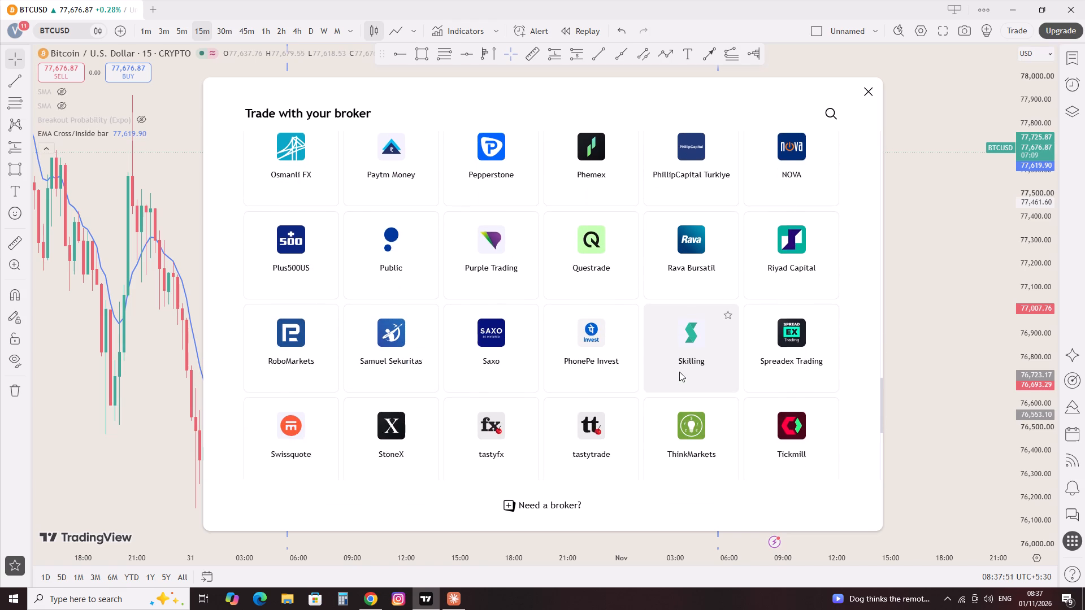
pyautogui.scroll(-3, 679, 372)
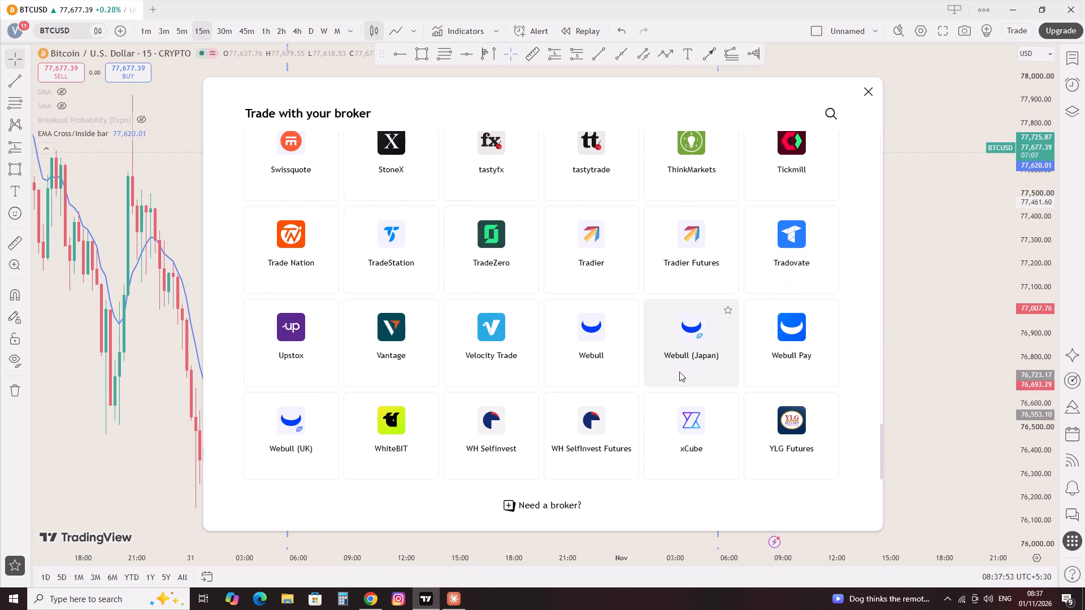
pyautogui.scroll(-8, 679, 372)
pyautogui.scroll(4, 679, 372)
pyautogui.scroll(-4, 679, 372)
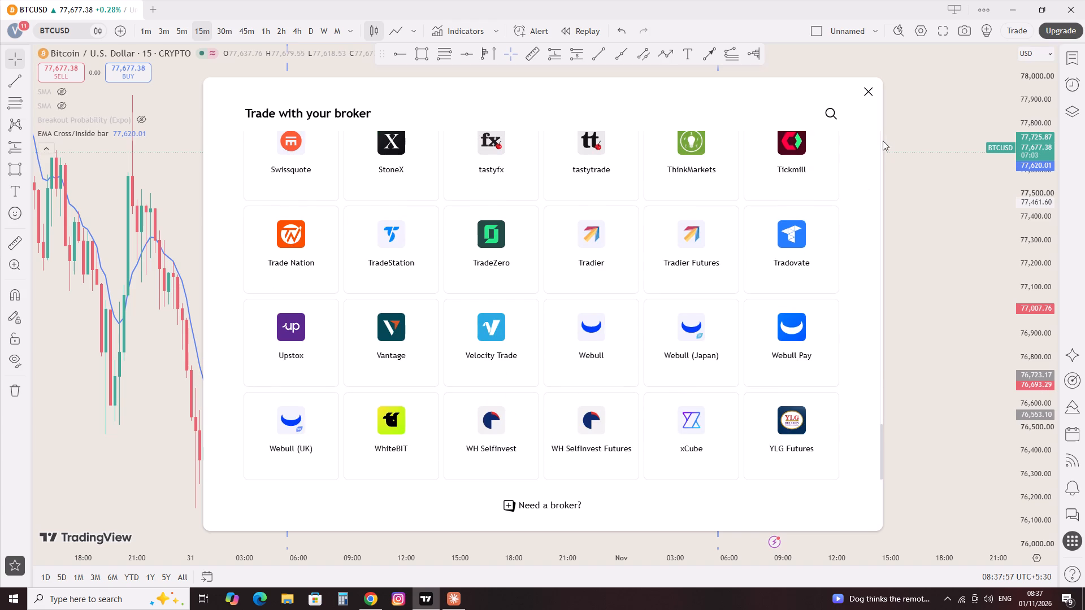
# Search the broker list for "shark", then clear the search and close the broker selection.
pyautogui.click(827, 103)
pyautogui.click(832, 111)
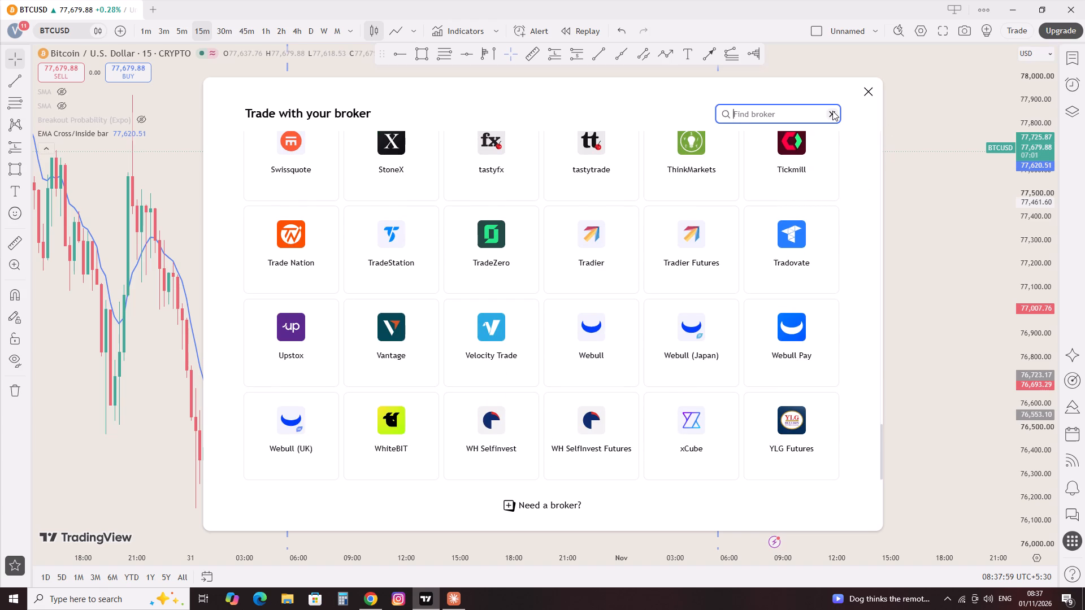
pyautogui.click(809, 111)
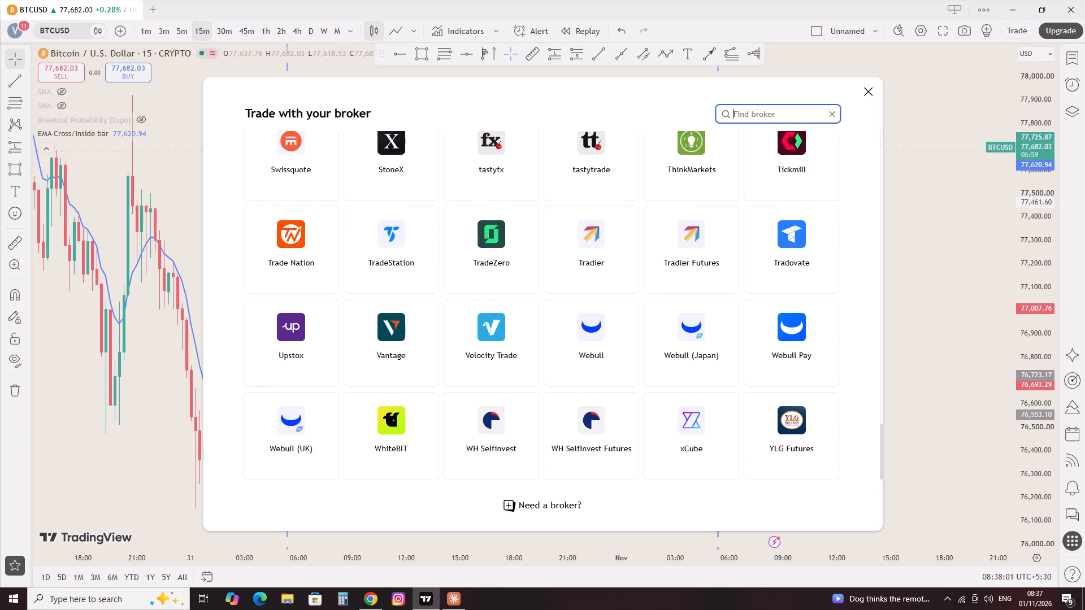
pyautogui.write('sh')
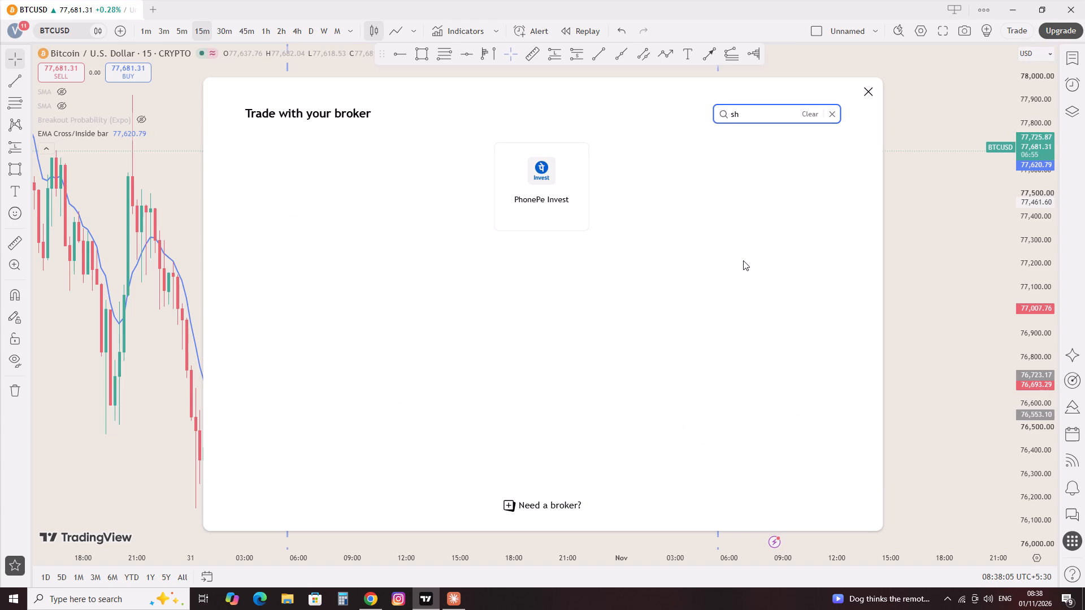
pyautogui.write('ark')
pyautogui.press('BackSpace')
pyautogui.press('BackSpace')
pyautogui.press('BackSpace')
pyautogui.press('BackSpace')
pyautogui.press('BackSpace')
pyautogui.press('BackSpace')
pyautogui.press('BackSpace')
pyautogui.press('BackSpace')
pyautogui.press('BackSpace')
pyautogui.press('BackSpace')
pyautogui.press('BackSpace')
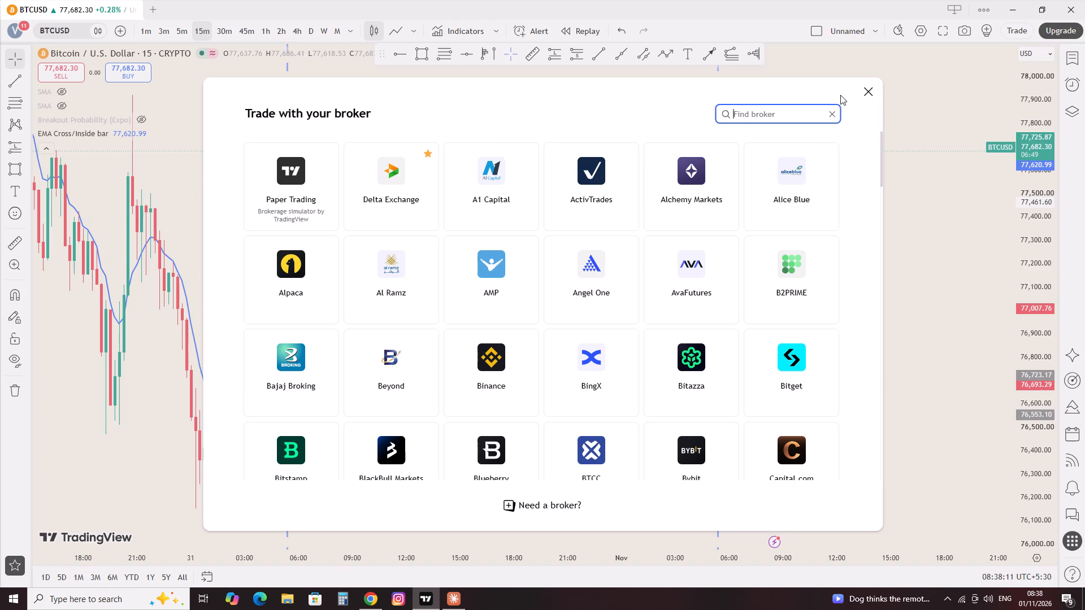
pyautogui.click(861, 83)
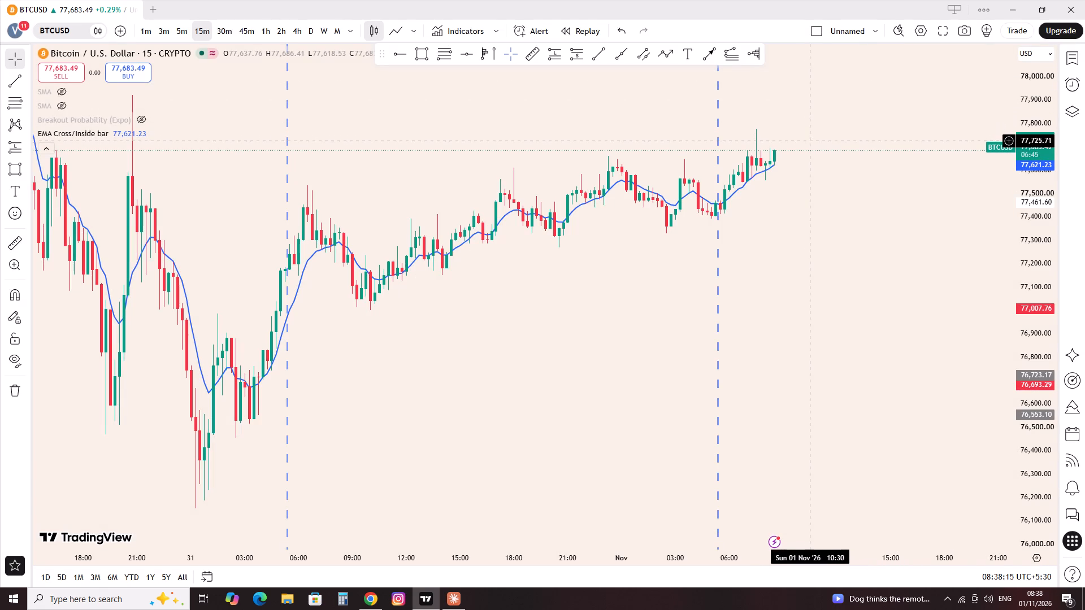
# Switch the BTCUSD chart to the 45-minute timeframe.
pyautogui.scroll(3, 727, 195)
pyautogui.scroll(2, 392, 203)
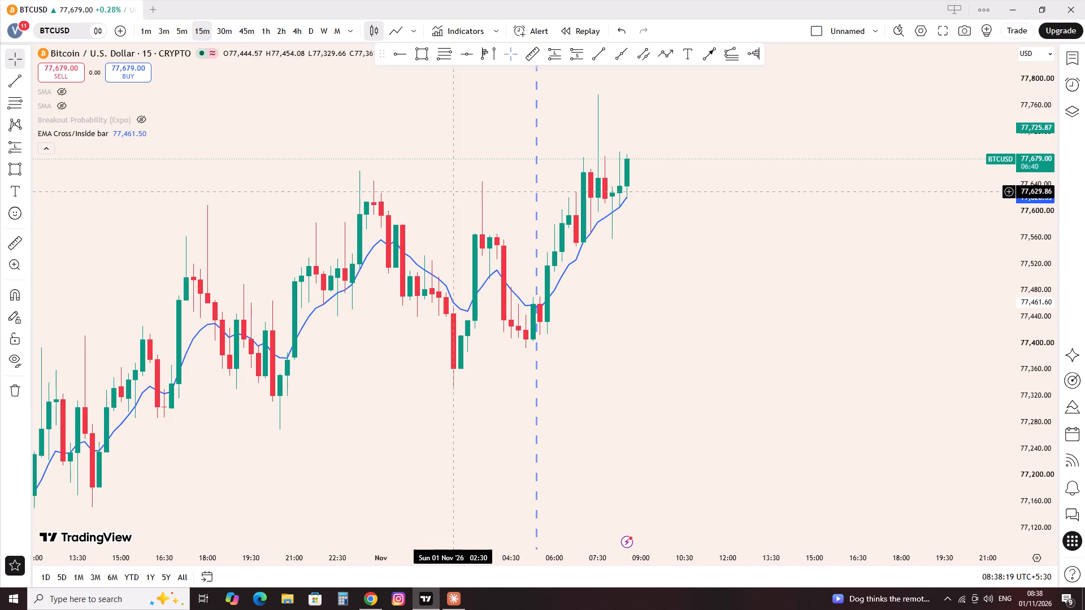
pyautogui.scroll(-6, 184, 197)
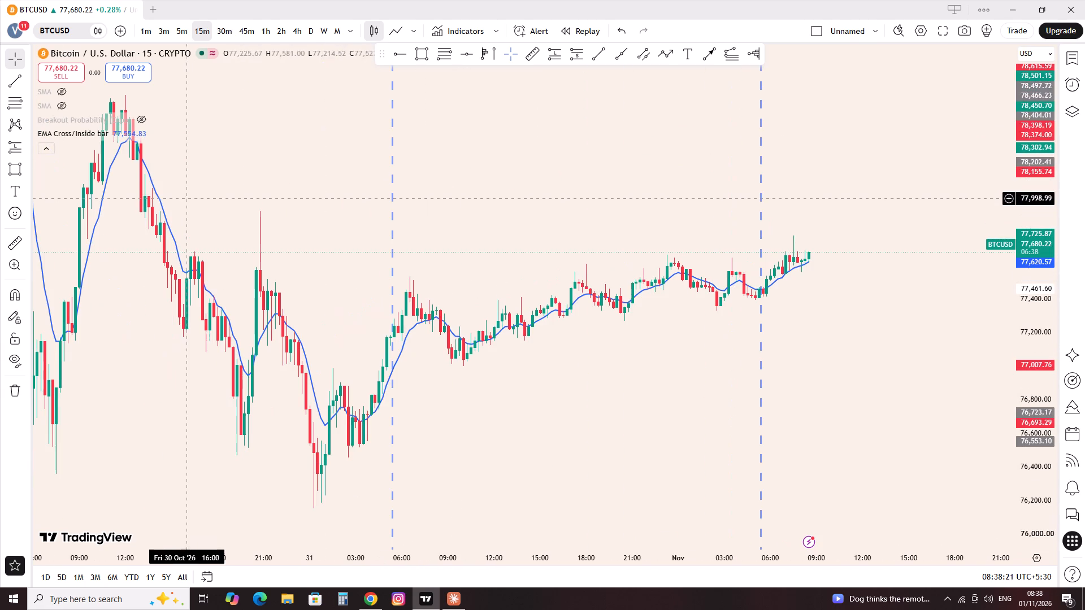
pyautogui.click(249, 27)
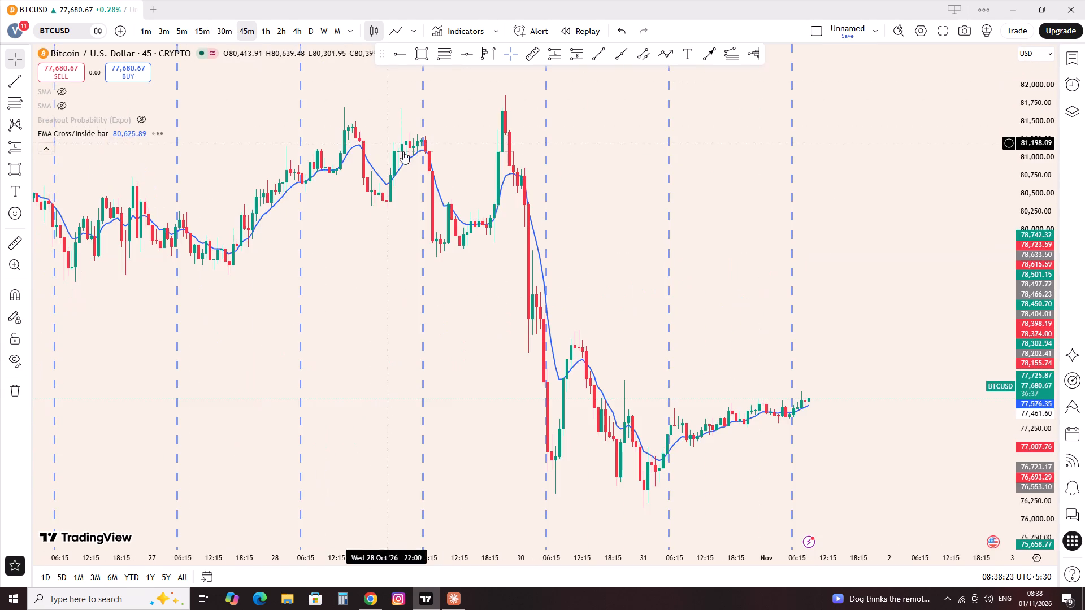
# Draw a rectangle zone from 76,666.65 to 76,151.78, starting at the 31 Oct 00:15 candle and extending to about 20:30.
pyautogui.scroll(11, 427, 175)
pyautogui.scroll(-1, 427, 175)
pyautogui.moveTo(179, 257); pyautogui.dragTo(826, 432)
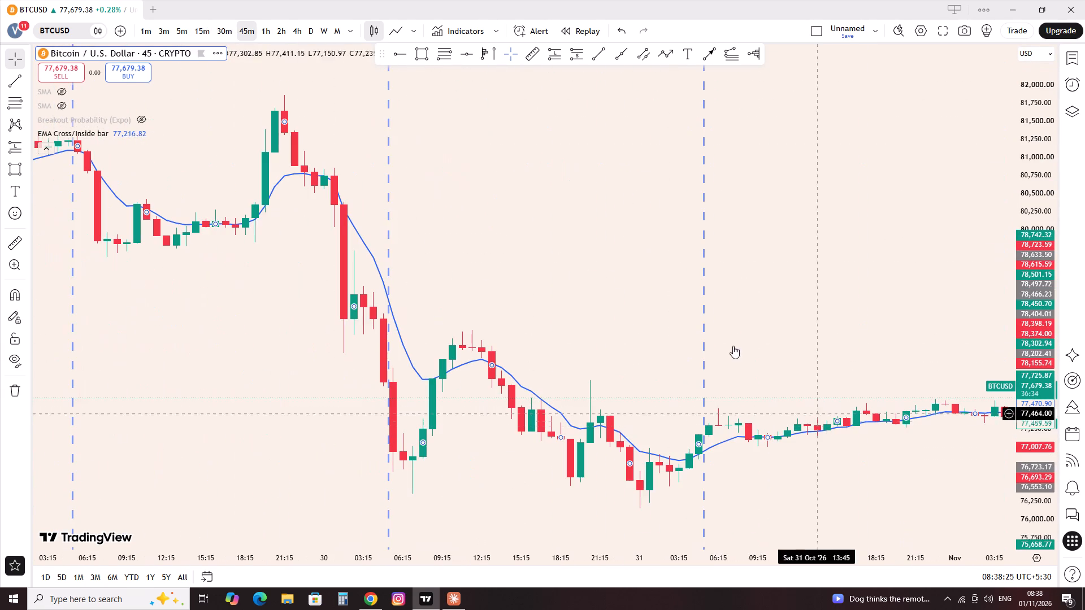
pyautogui.click(727, 322)
pyautogui.scroll(3, 630, 321)
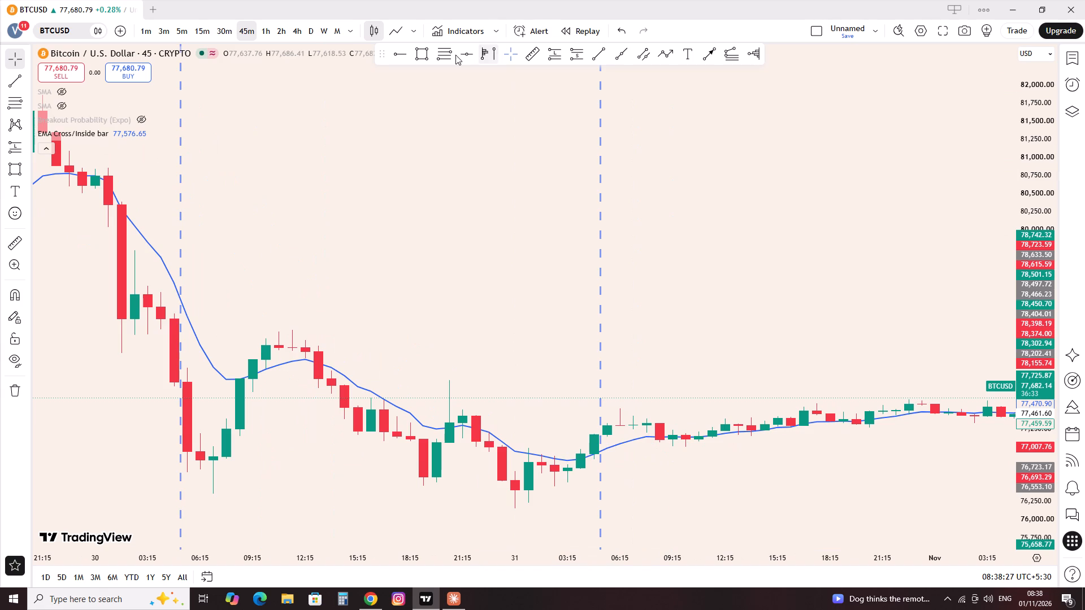
pyautogui.click(411, 46)
pyautogui.click(399, 49)
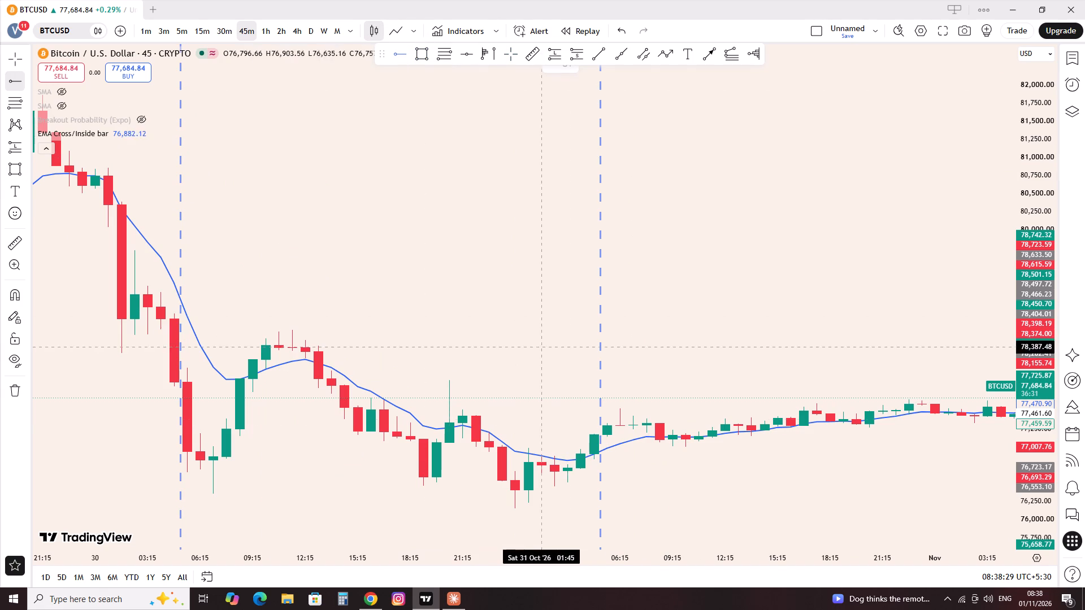
pyautogui.click(419, 55)
pyautogui.scroll(2, 455, 272)
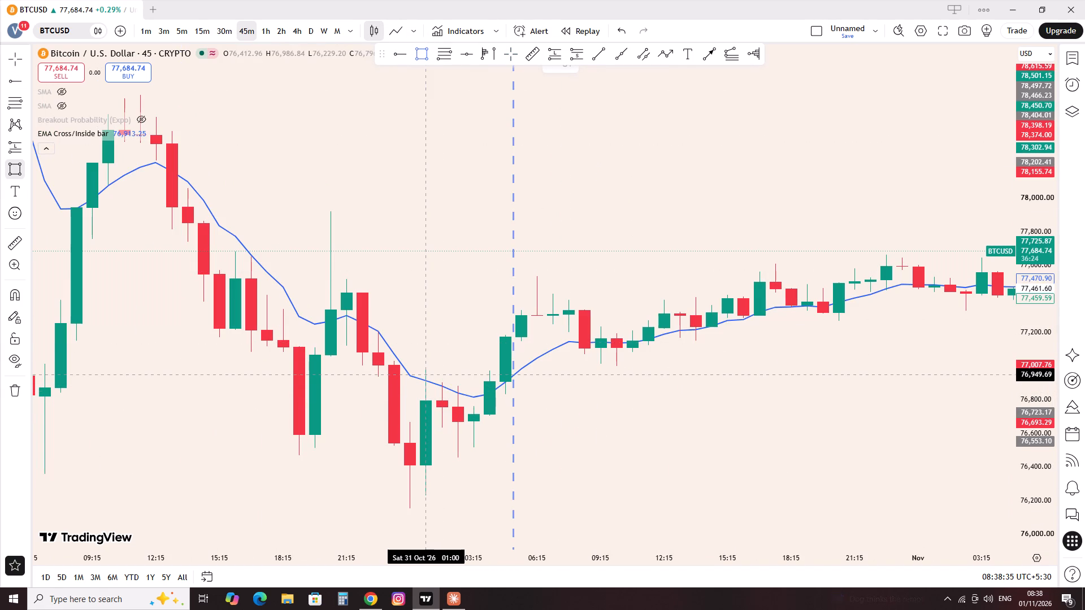
pyautogui.keyDown('ctrl'); pyautogui.click(407, 406); pyautogui.keyUp('ctrl')
pyautogui.keyDown('ctrl'); pyautogui.click(409, 508); pyautogui.keyUp('ctrl')
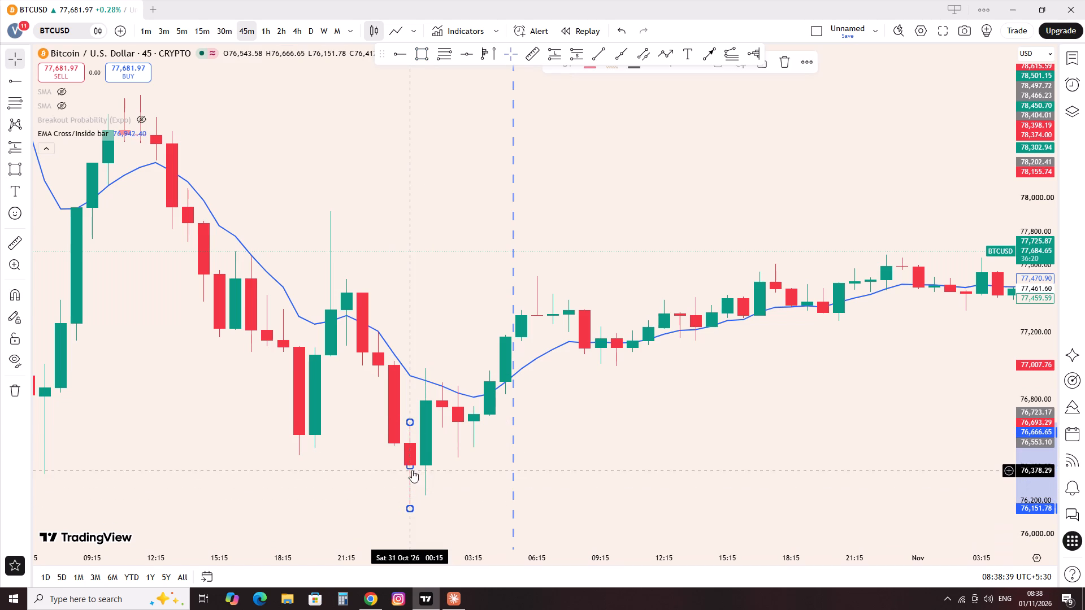
pyautogui.moveTo(412, 468); pyautogui.dragTo(839, 498)
pyautogui.click(757, 385)
# Switch the BTCUSD chart to the 15-minute timeframe.
pyautogui.scroll(-2, 761, 394)
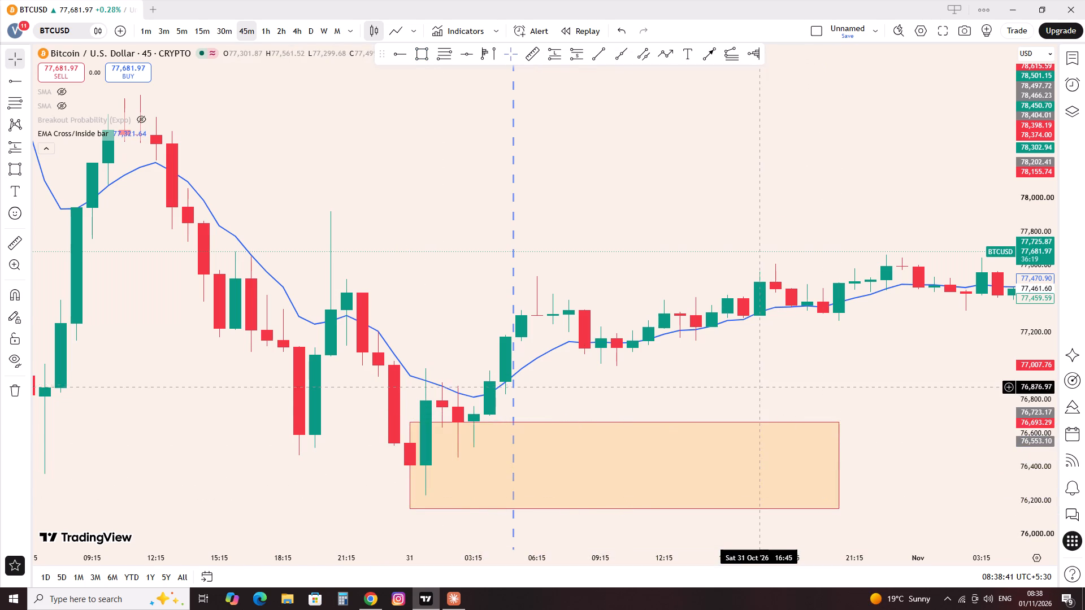
pyautogui.scroll(-3, 768, 400)
pyautogui.moveTo(895, 355); pyautogui.dragTo(809, 381)
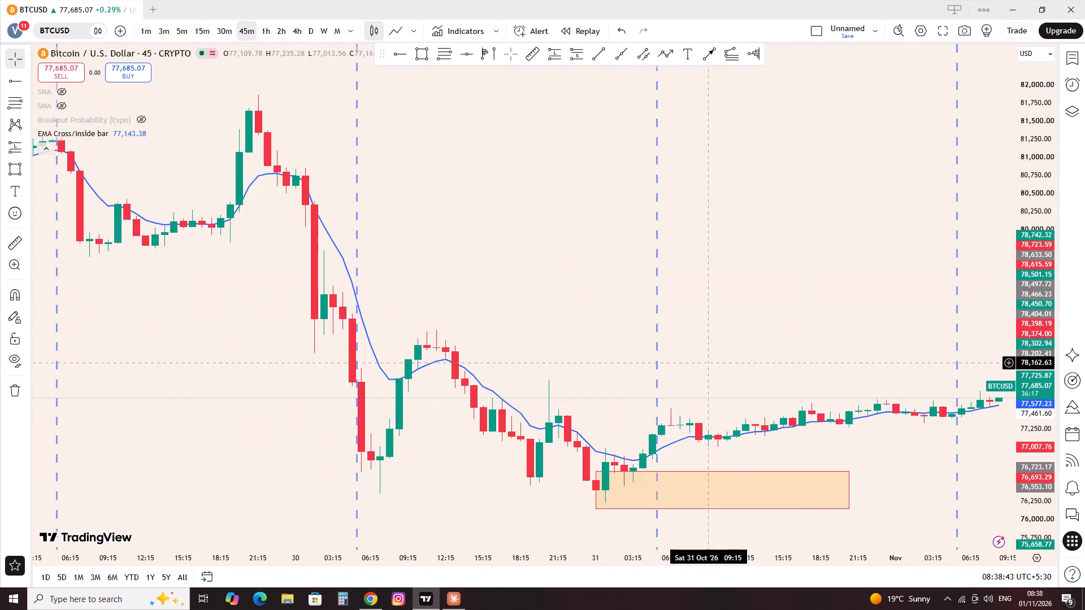
pyautogui.click(197, 32)
# Mark the range of the 31 Oct 00:00 candle with horizontal rays at 76,764.47 and 76,527.66.
pyautogui.moveTo(292, 229); pyautogui.dragTo(447, 260)
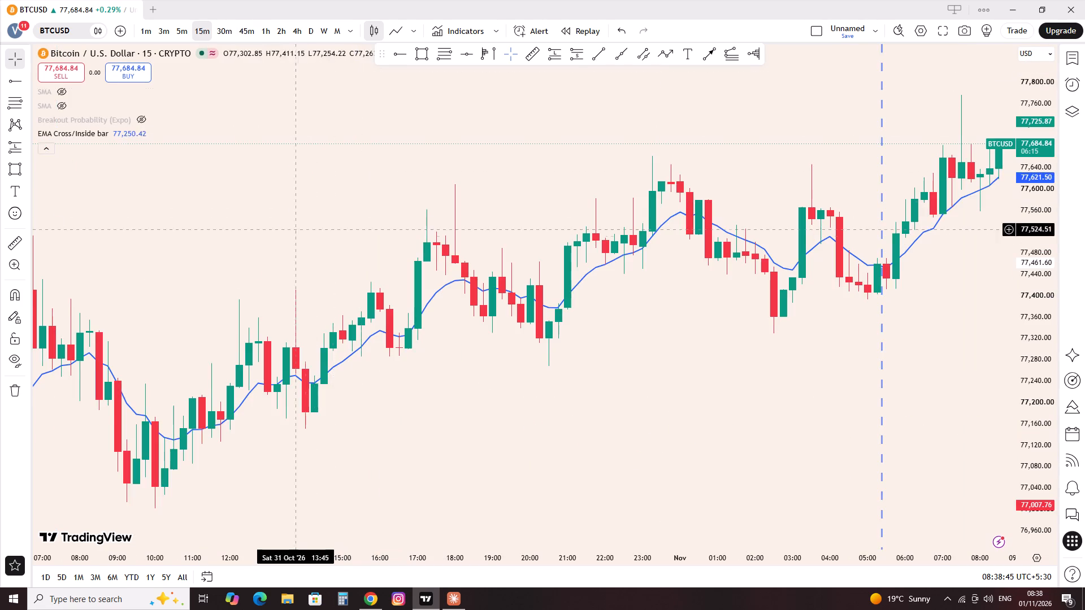
pyautogui.moveTo(447, 260); pyautogui.dragTo(917, 351)
pyautogui.moveTo(322, 225); pyautogui.dragTo(449, 259)
pyautogui.scroll(3, 464, 264)
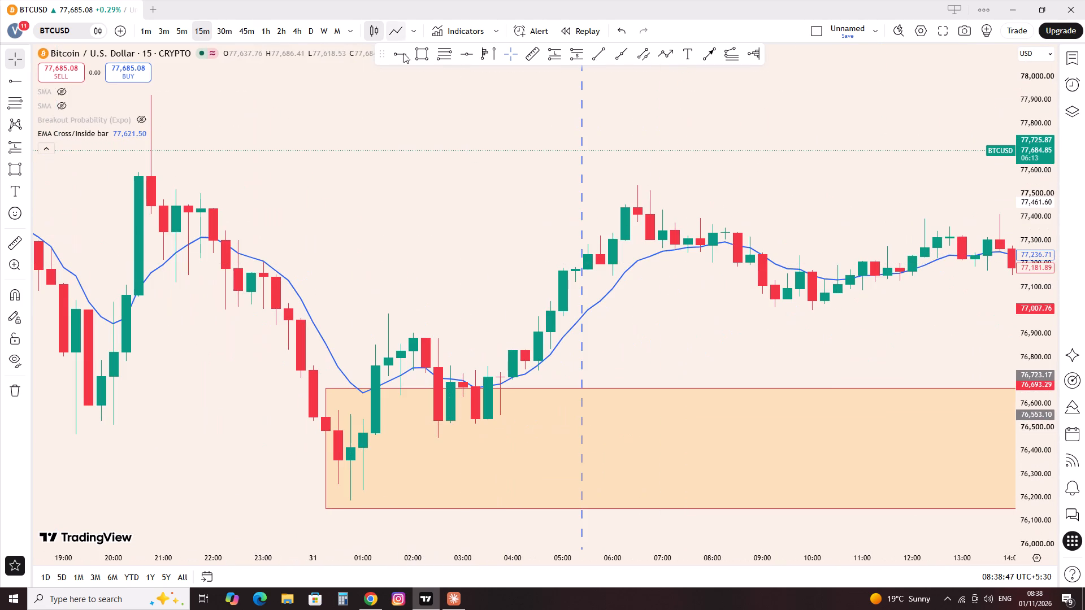
pyautogui.click(405, 56)
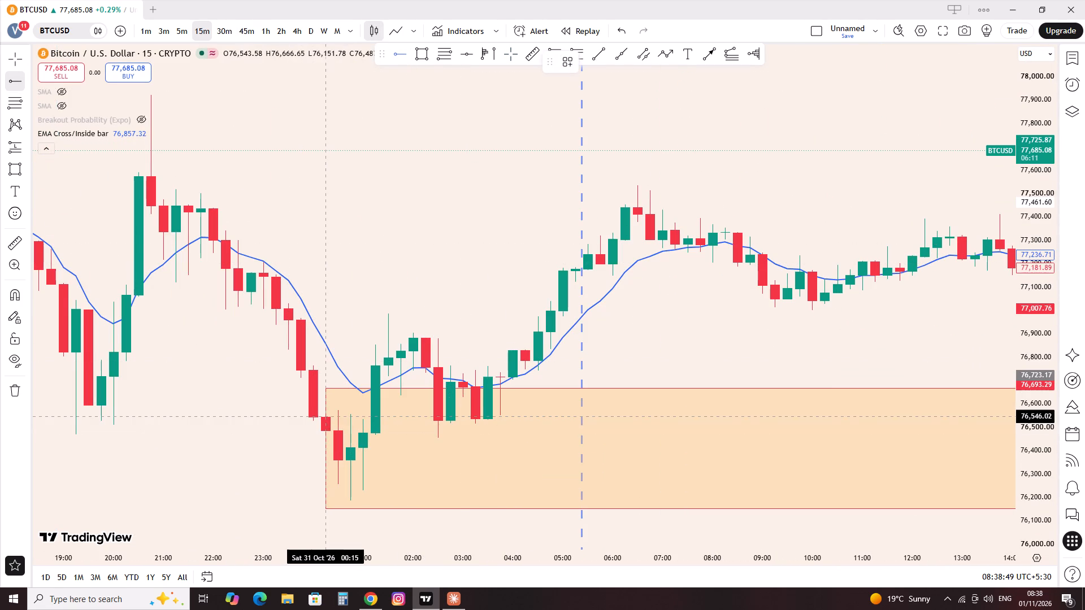
pyautogui.keyDown('ctrl'); pyautogui.click(310, 356); pyautogui.keyUp('ctrl')
pyautogui.click(364, 283)
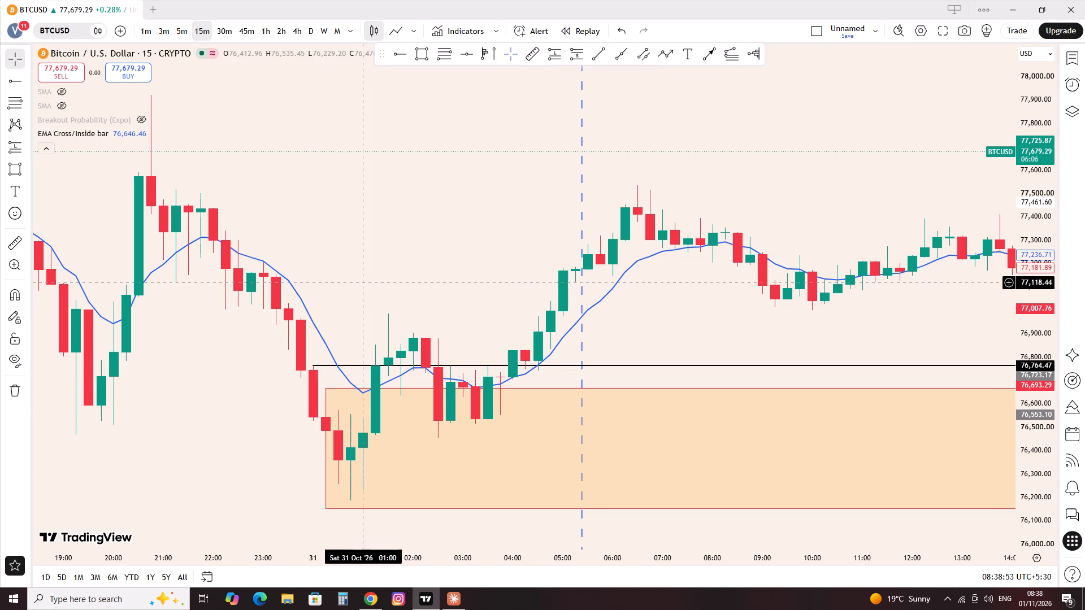
pyautogui.click(404, 53)
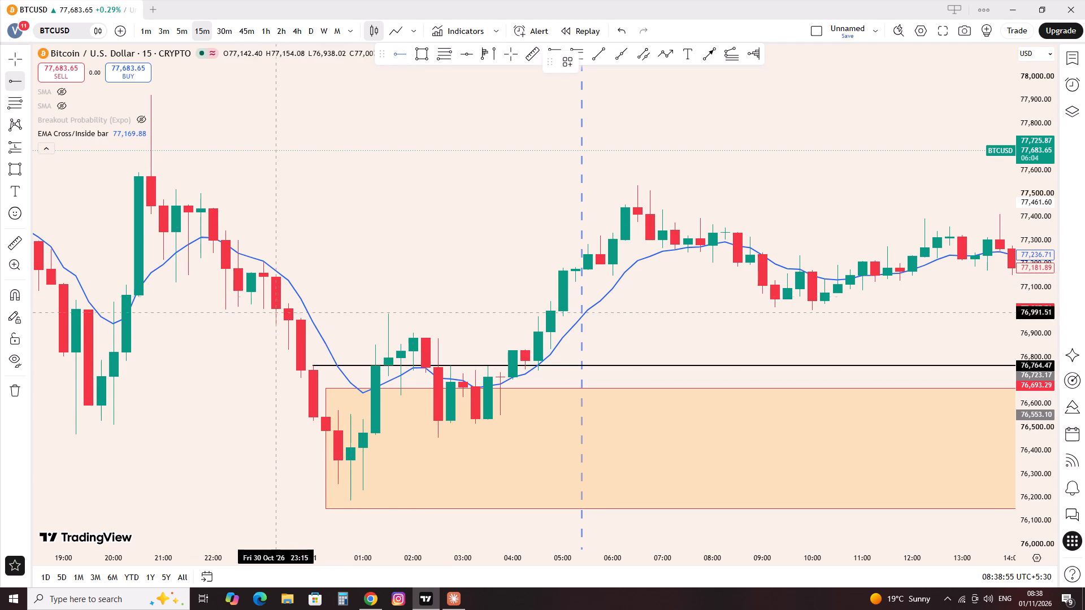
pyautogui.keyDown('ctrl'); pyautogui.click(308, 429); pyautogui.keyUp('ctrl')
pyautogui.click(265, 422)
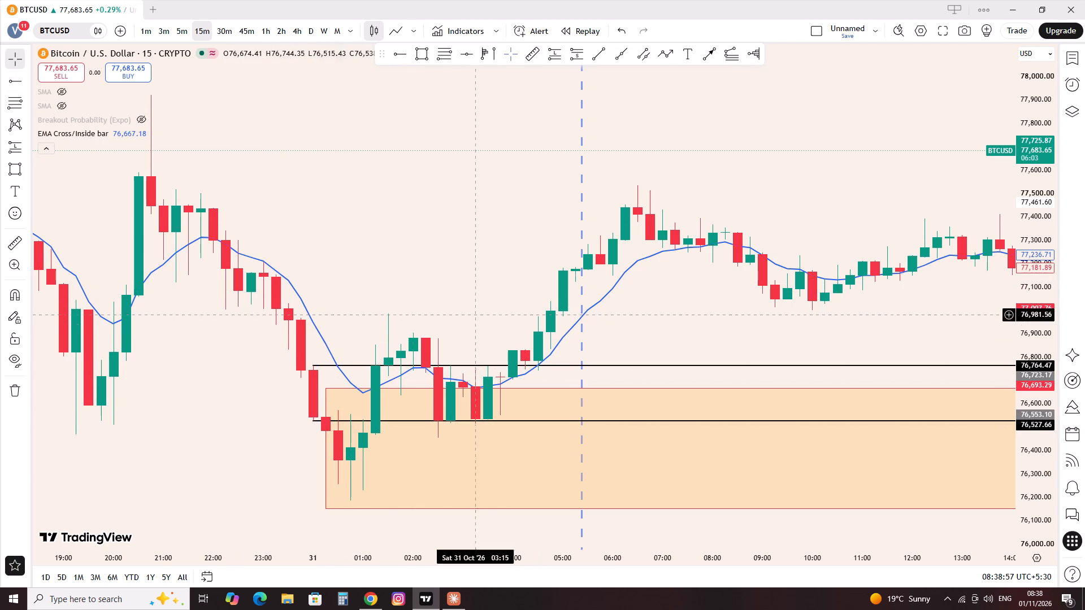
# Switch the BTCUSD chart to the 5-minute timeframe.
pyautogui.click(183, 26)
pyautogui.scroll(-5, 271, 192)
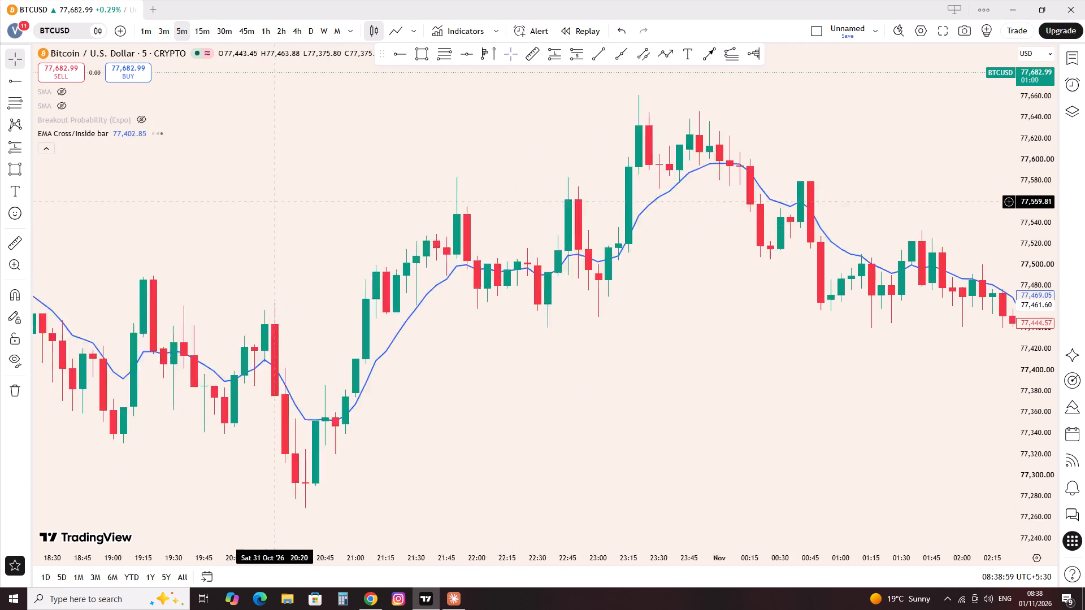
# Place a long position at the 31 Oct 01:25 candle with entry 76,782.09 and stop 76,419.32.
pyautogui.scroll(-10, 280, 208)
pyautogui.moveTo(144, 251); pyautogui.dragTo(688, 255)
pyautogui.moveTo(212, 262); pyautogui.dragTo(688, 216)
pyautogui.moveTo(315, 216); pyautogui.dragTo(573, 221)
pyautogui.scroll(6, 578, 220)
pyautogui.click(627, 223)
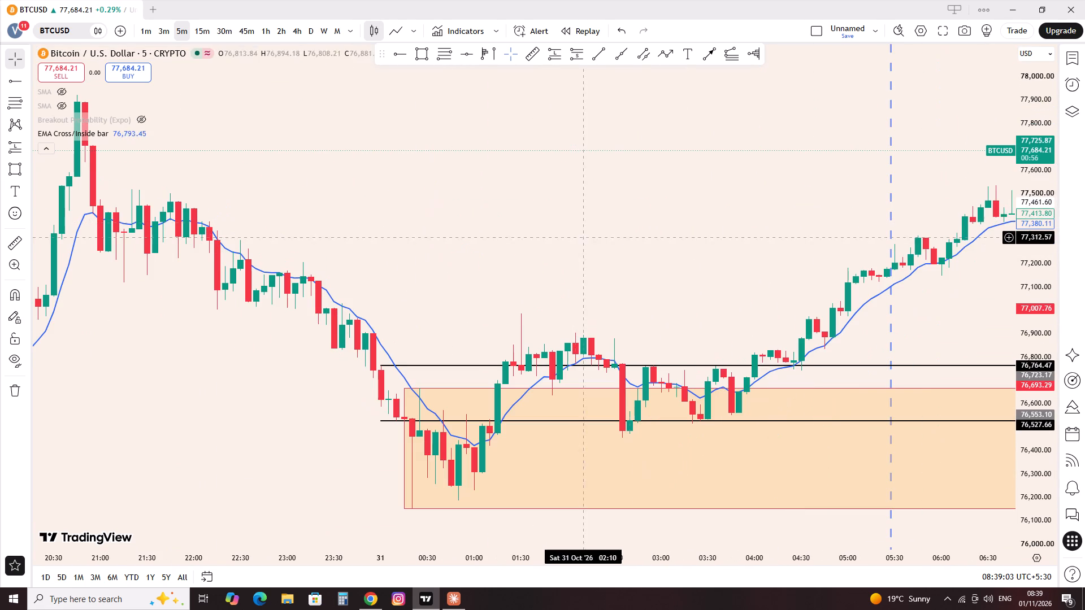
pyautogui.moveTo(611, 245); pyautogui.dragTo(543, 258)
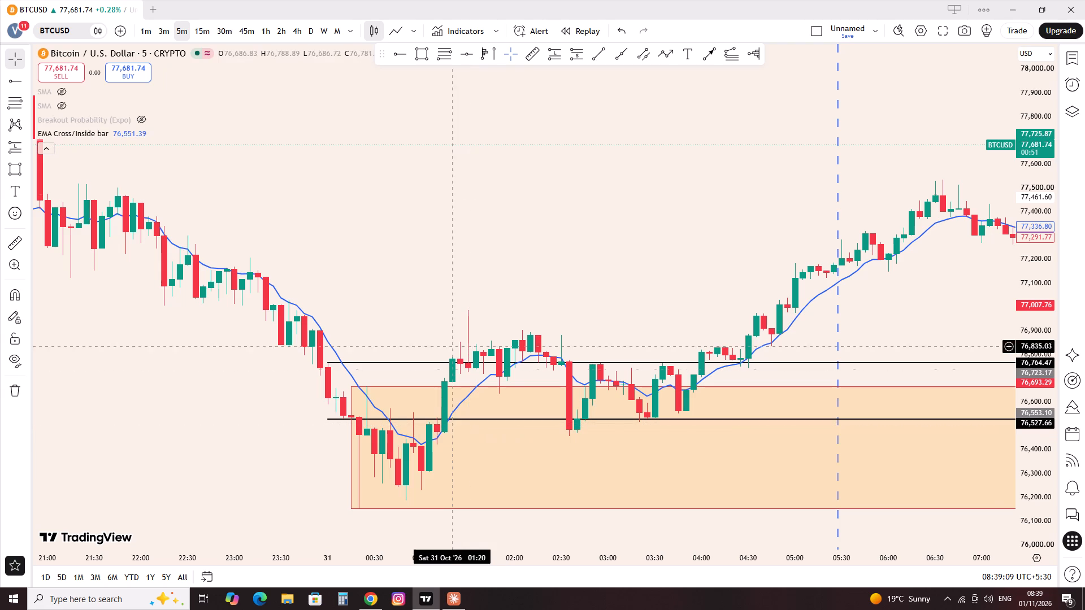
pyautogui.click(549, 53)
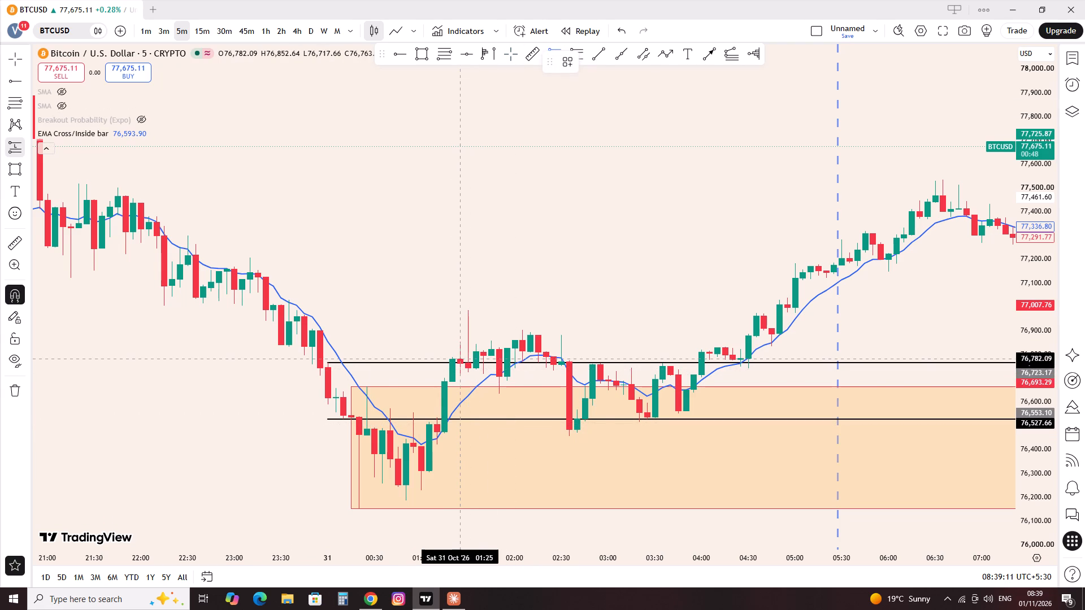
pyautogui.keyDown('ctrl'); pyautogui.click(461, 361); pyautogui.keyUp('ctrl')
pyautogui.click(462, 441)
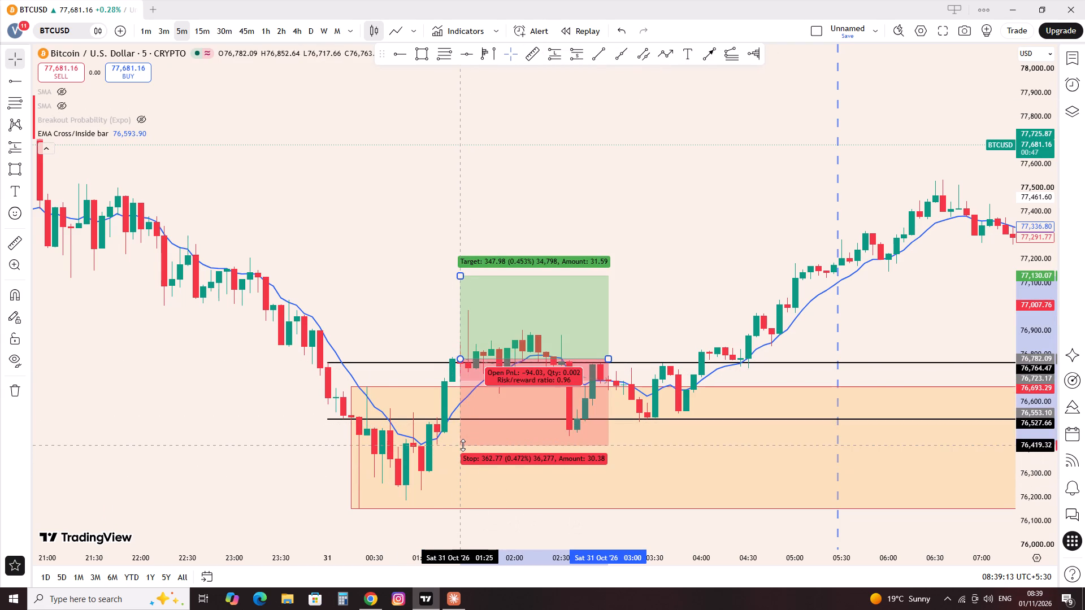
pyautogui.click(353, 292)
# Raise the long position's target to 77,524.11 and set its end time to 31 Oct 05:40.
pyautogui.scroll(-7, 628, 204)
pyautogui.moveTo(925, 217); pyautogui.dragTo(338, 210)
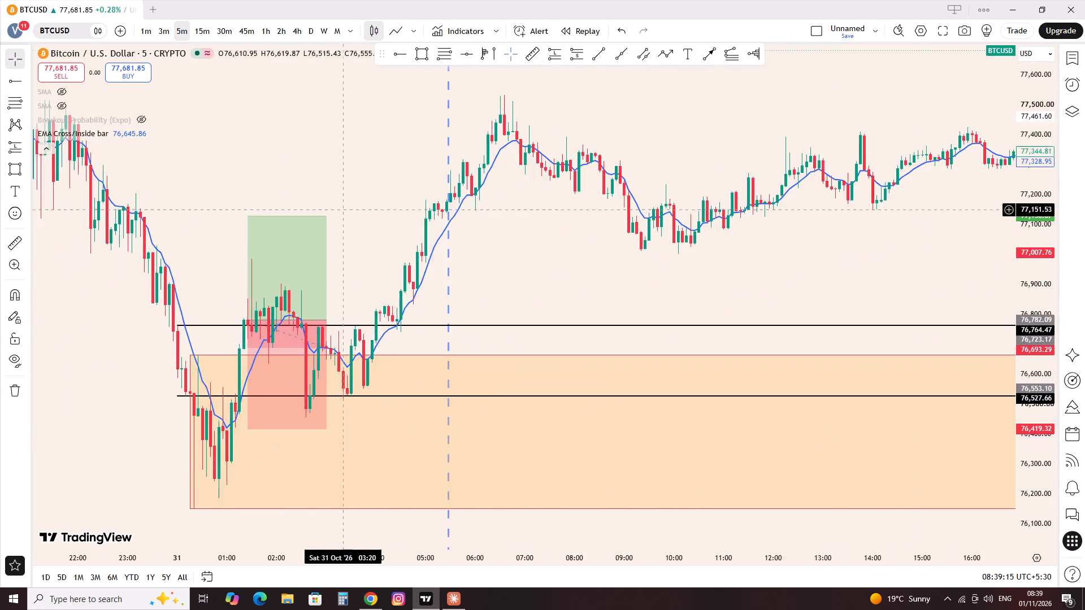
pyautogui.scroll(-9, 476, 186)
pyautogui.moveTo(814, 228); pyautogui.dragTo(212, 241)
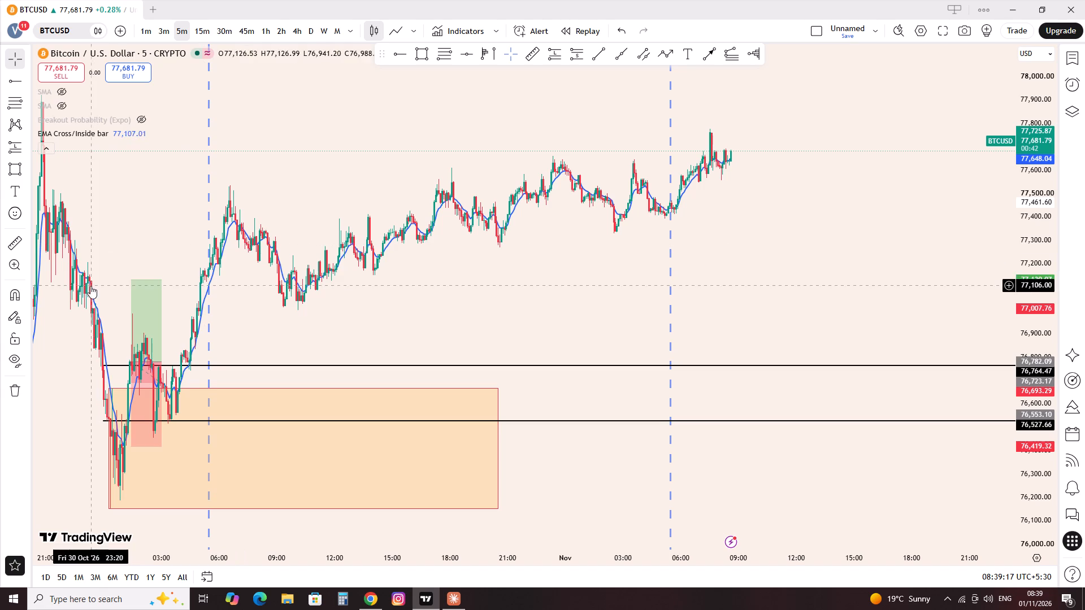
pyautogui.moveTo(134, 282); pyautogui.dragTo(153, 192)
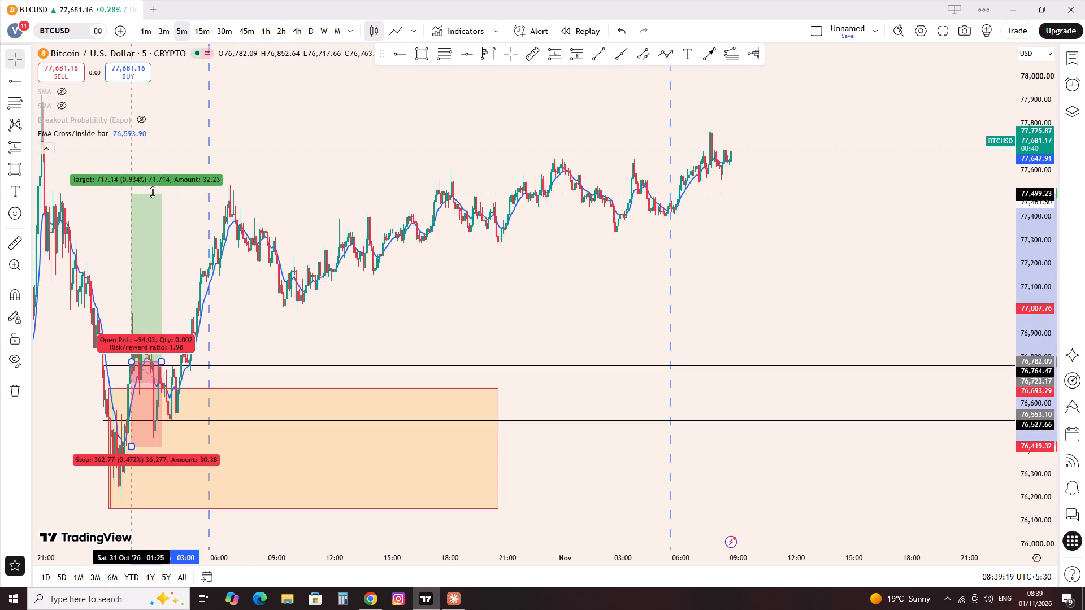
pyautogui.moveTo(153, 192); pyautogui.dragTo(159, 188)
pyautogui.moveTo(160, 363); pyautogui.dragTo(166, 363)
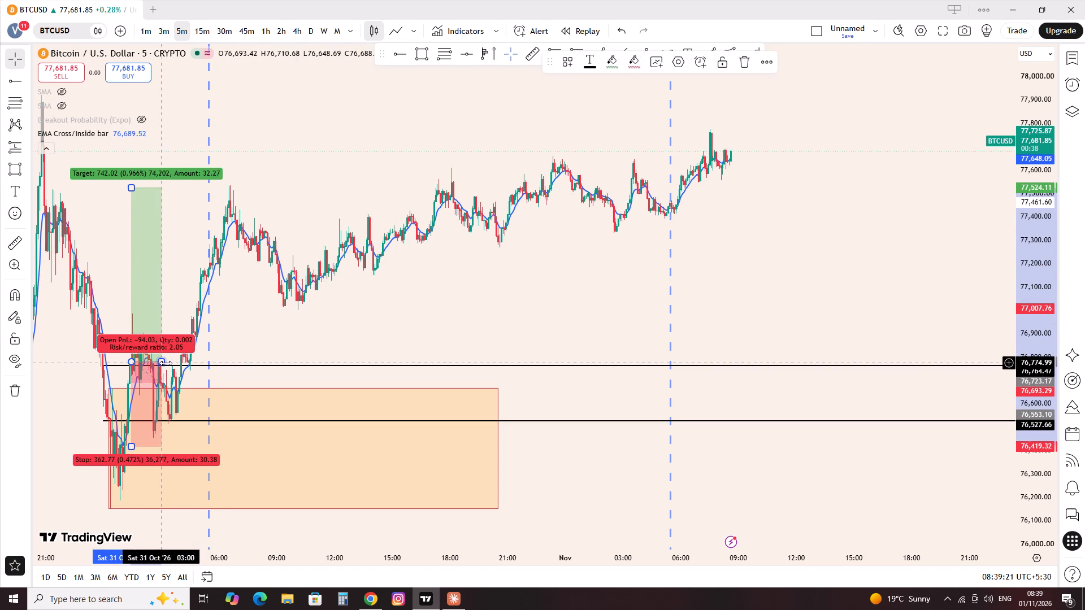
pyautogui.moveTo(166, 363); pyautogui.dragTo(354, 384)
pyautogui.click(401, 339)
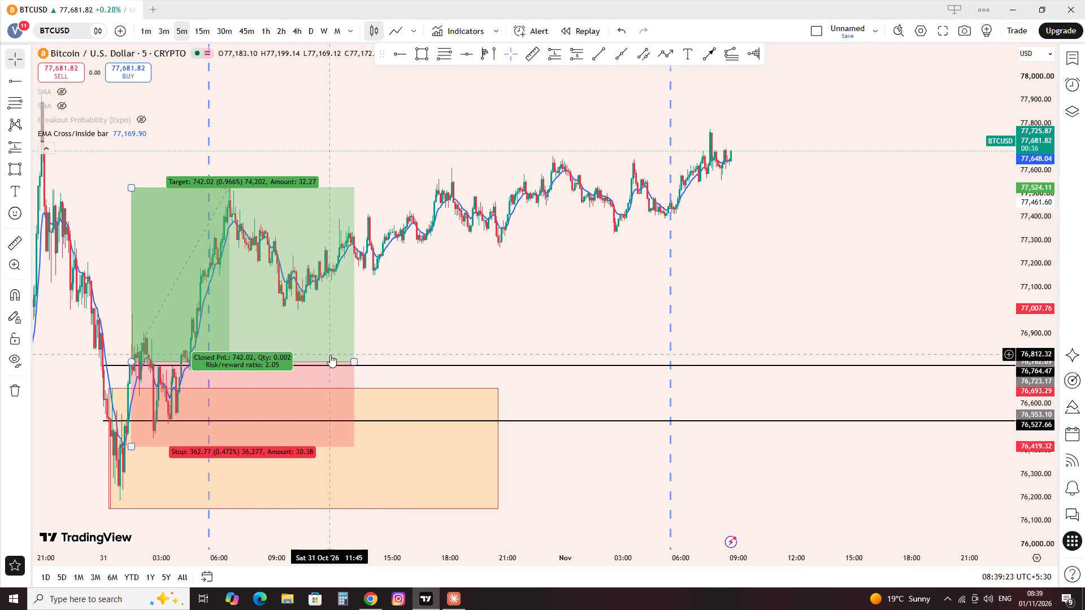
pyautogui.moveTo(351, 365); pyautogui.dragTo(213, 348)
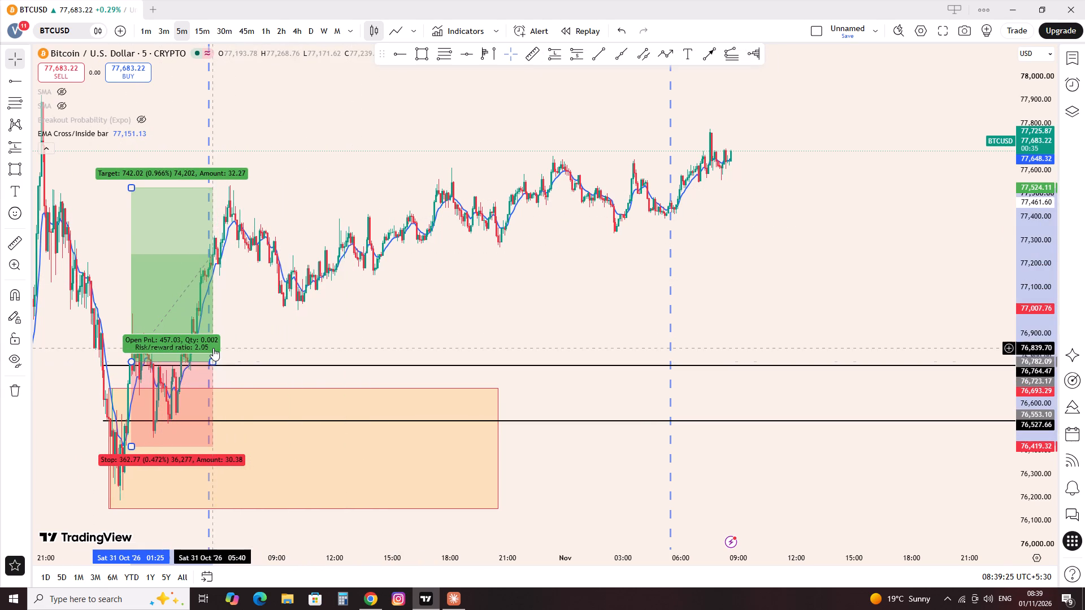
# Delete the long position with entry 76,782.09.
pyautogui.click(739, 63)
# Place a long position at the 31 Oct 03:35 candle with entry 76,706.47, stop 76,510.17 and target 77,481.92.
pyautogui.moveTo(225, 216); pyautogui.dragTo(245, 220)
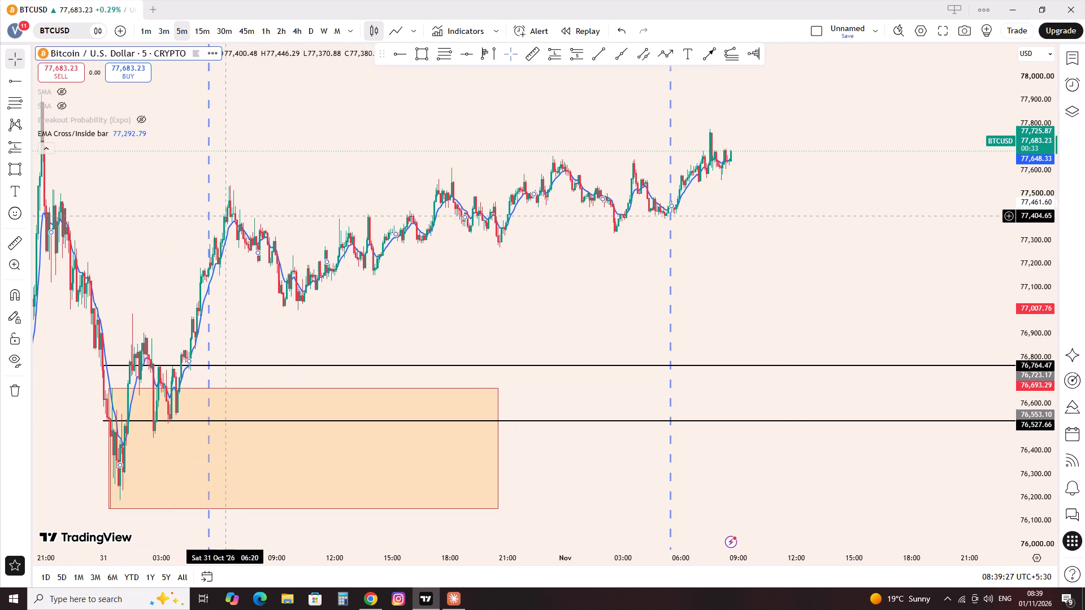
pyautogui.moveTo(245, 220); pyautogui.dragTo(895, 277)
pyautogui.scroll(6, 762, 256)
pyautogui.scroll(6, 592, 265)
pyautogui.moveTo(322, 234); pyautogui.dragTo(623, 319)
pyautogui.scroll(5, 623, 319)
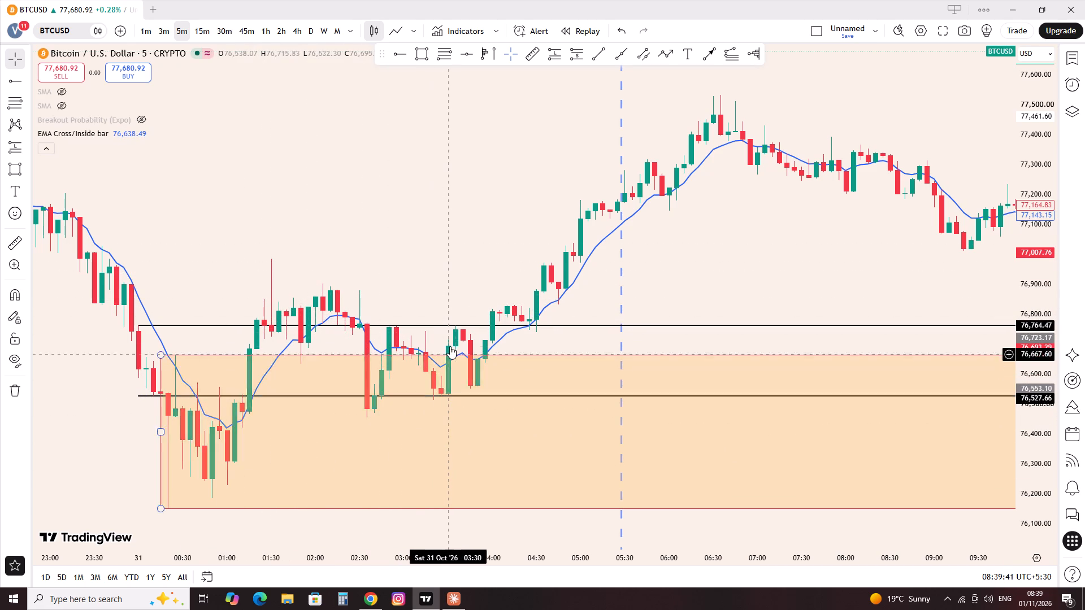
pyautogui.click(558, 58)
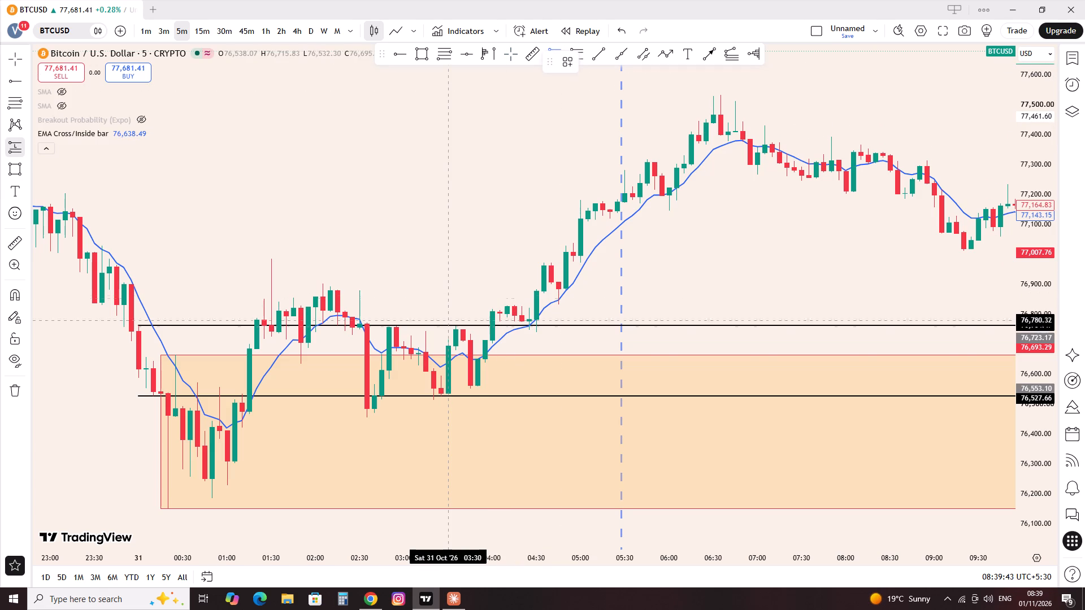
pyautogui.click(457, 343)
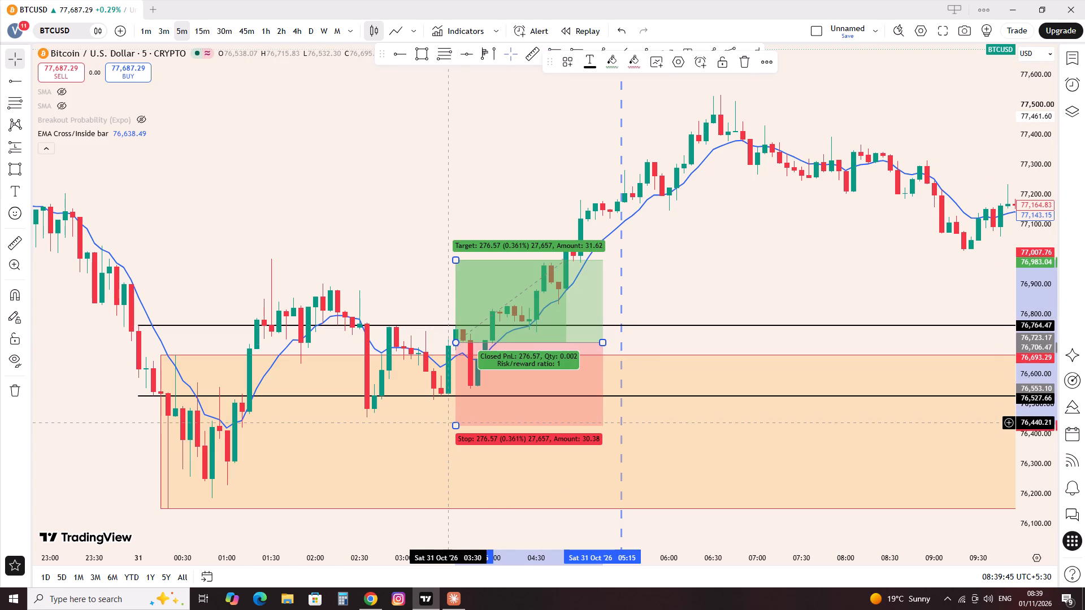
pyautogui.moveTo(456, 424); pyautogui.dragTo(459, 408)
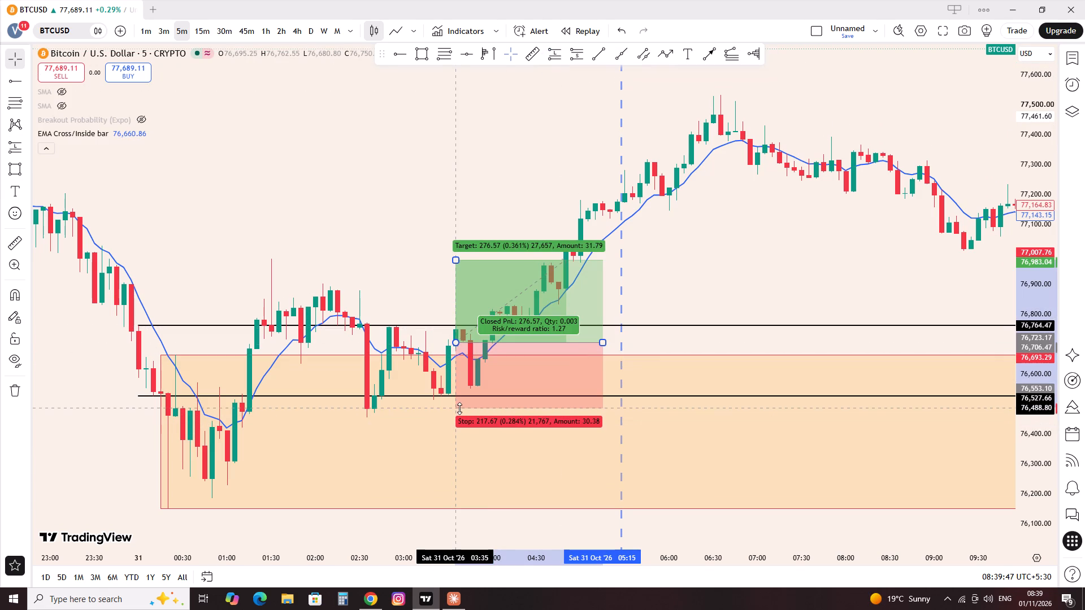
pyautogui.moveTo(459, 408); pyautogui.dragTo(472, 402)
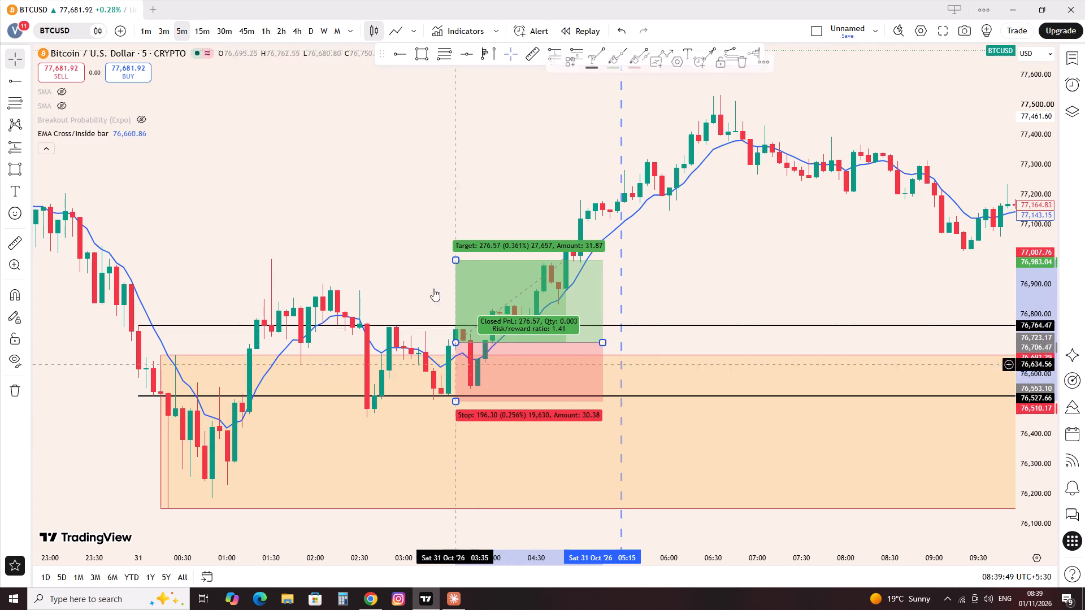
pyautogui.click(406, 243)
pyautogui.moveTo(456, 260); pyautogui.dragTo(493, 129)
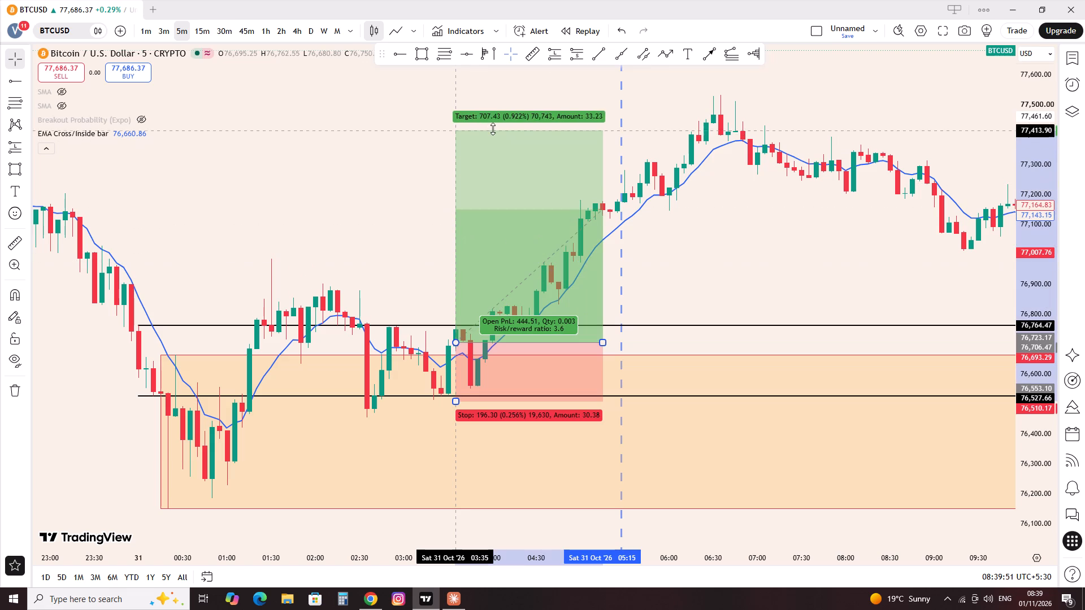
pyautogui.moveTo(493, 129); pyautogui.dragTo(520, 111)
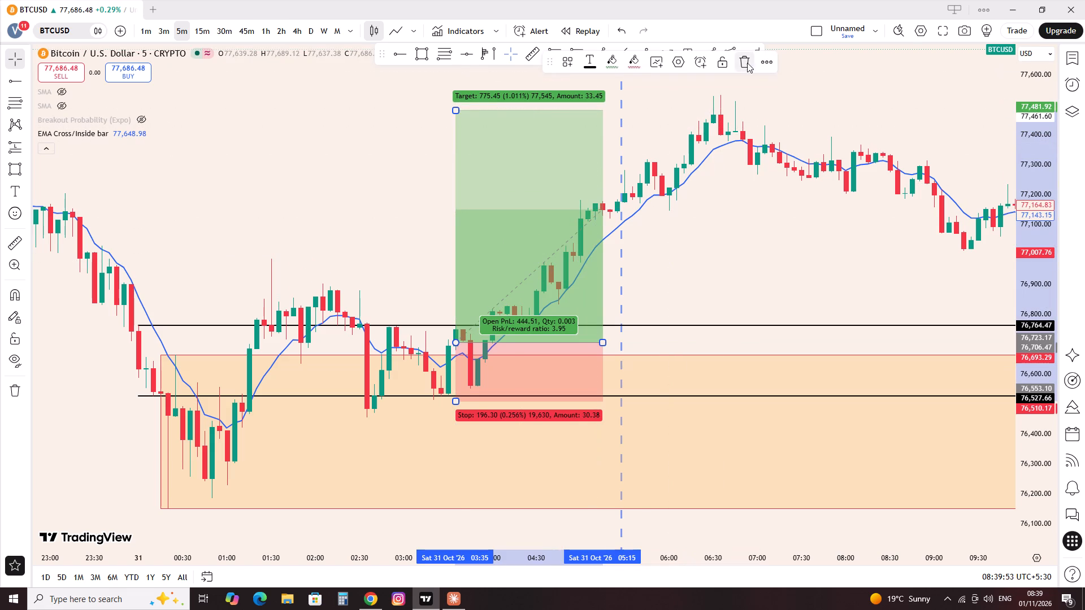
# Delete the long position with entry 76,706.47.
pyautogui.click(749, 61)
# Examine the 5-minute price action before, inside and after the 31 Oct demand zone.
pyautogui.scroll(-5, 583, 196)
pyautogui.moveTo(682, 188); pyautogui.dragTo(28, 210)
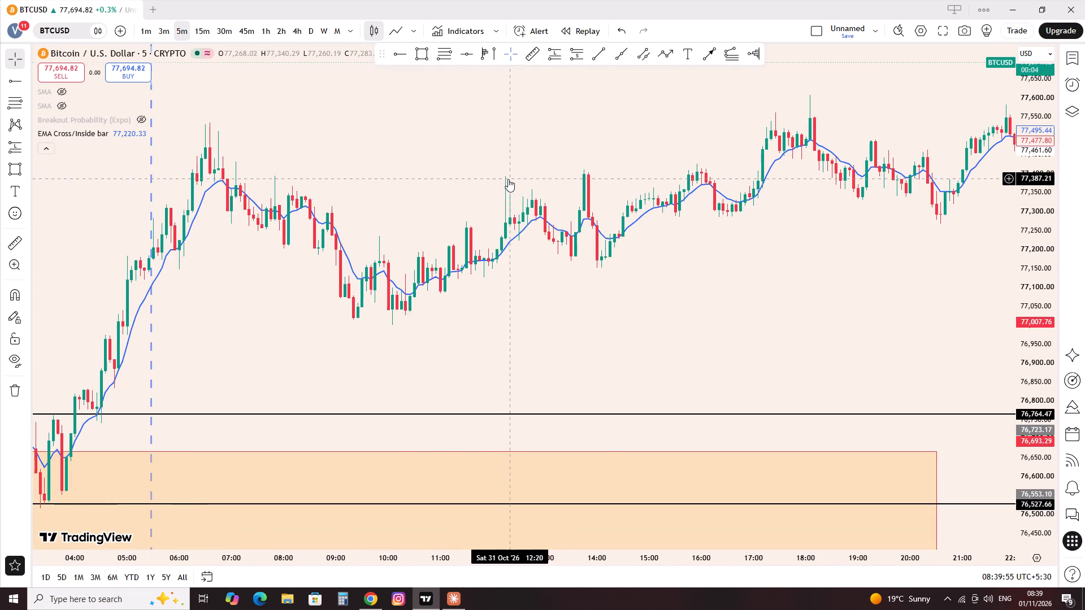
pyautogui.scroll(-3, 426, 259)
pyautogui.moveTo(280, 255); pyautogui.dragTo(736, 296)
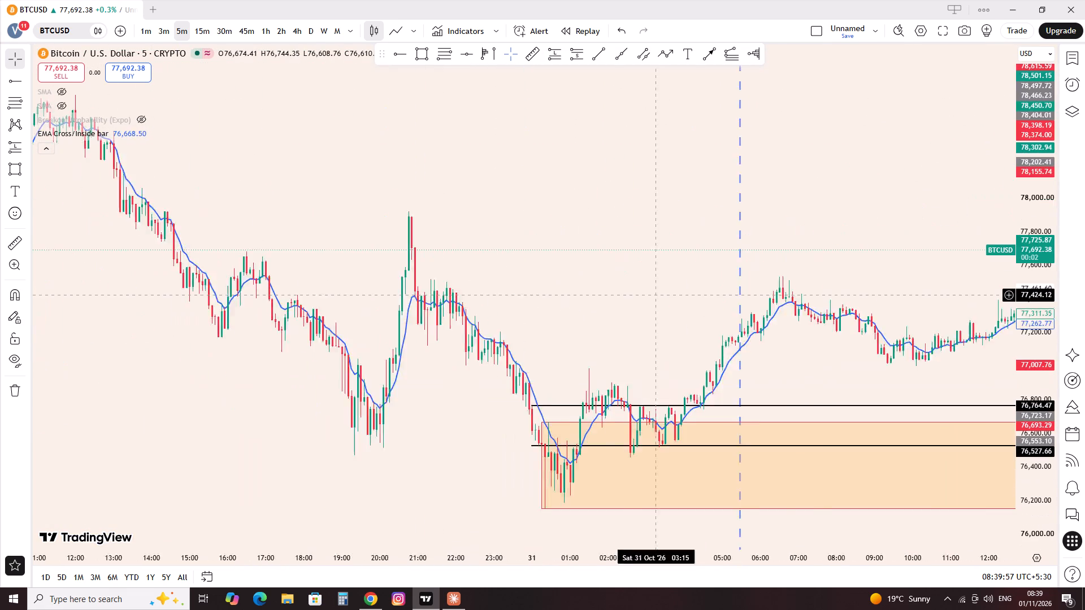
pyautogui.moveTo(736, 296); pyautogui.dragTo(739, 296)
pyautogui.scroll(5, 741, 296)
pyautogui.scroll(4, 555, 319)
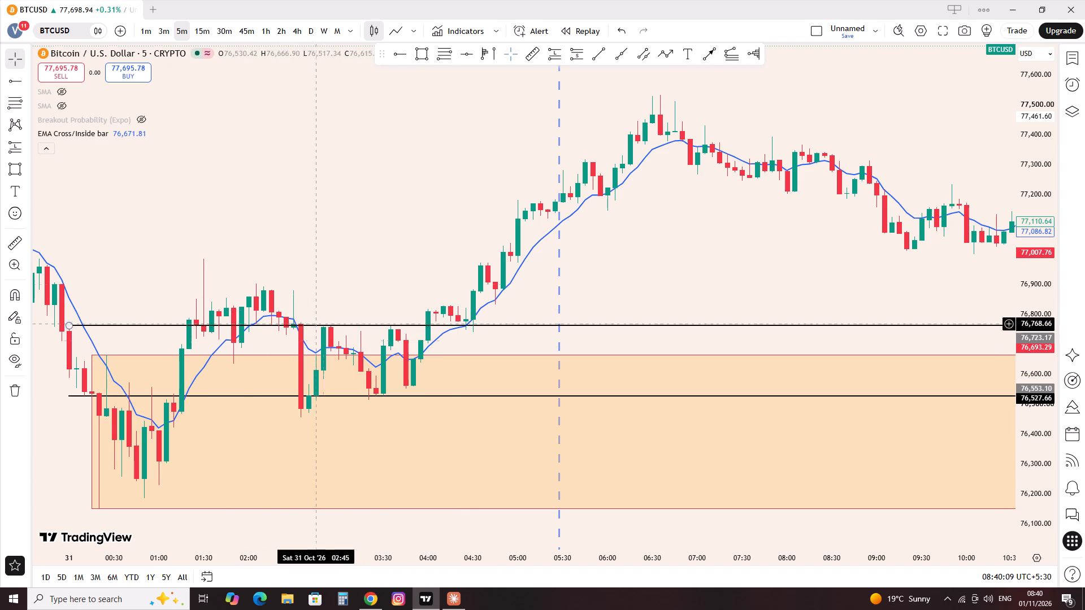
pyautogui.moveTo(396, 262); pyautogui.dragTo(238, 282)
pyautogui.moveTo(238, 280); pyautogui.dragTo(473, 317)
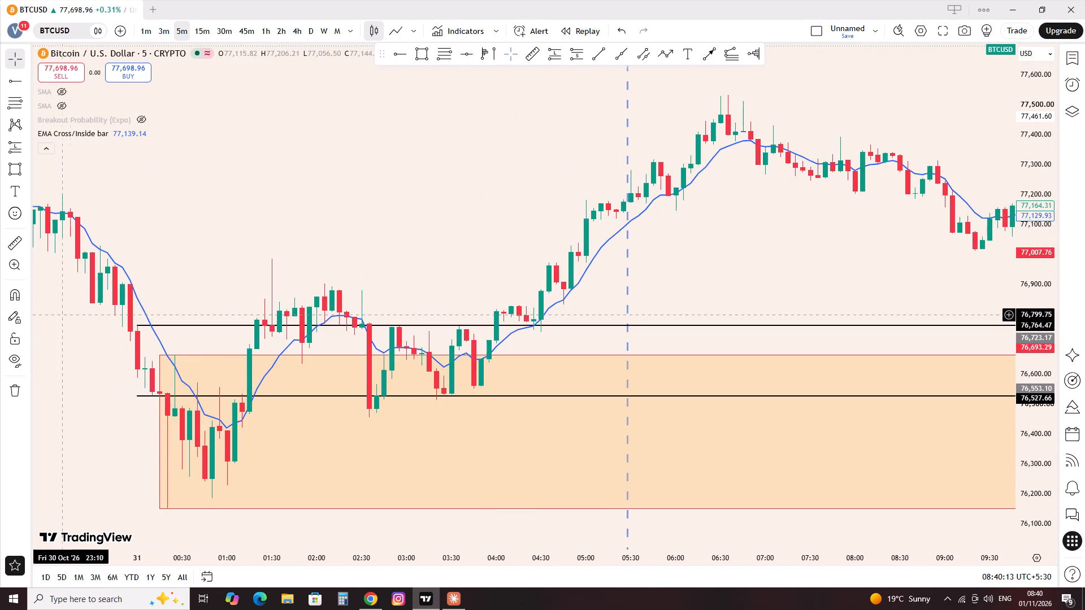
# Delete the 31 Oct rectangle zone together with the horizontal rays at 76,764.47 and 76,527.66.
pyautogui.keyDown('ctrl'); pyautogui.moveTo(366, 535); pyautogui.dragTo(2, 223); pyautogui.keyUp('ctrl')
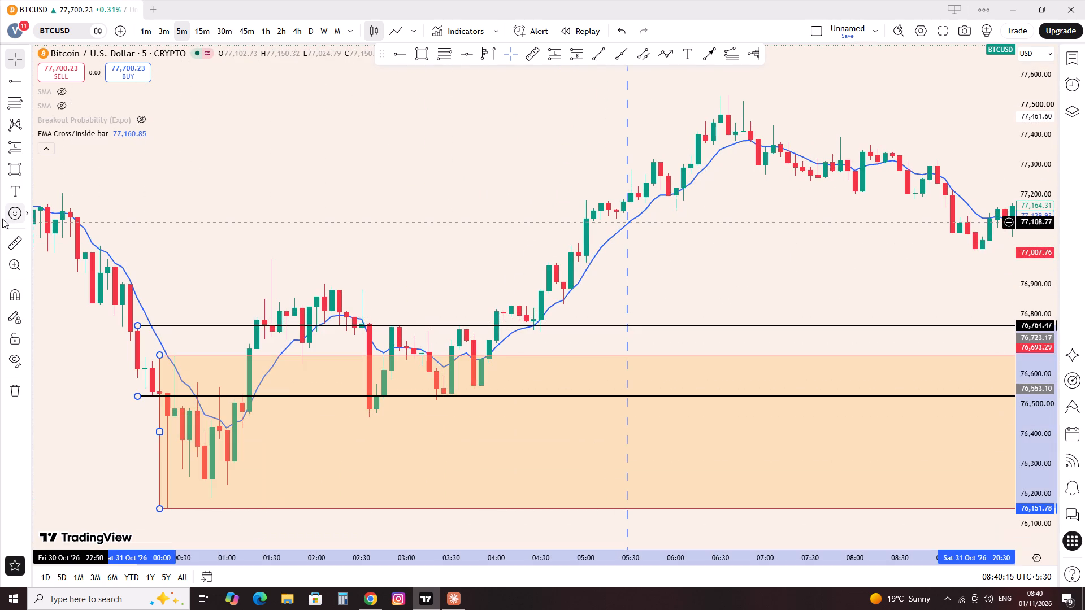
pyautogui.press('Delete')
# Switch the BTCUSD chart to the 45-minute timeframe.
pyautogui.scroll(-6, 346, 201)
pyautogui.moveTo(692, 195); pyautogui.dragTo(43, 191)
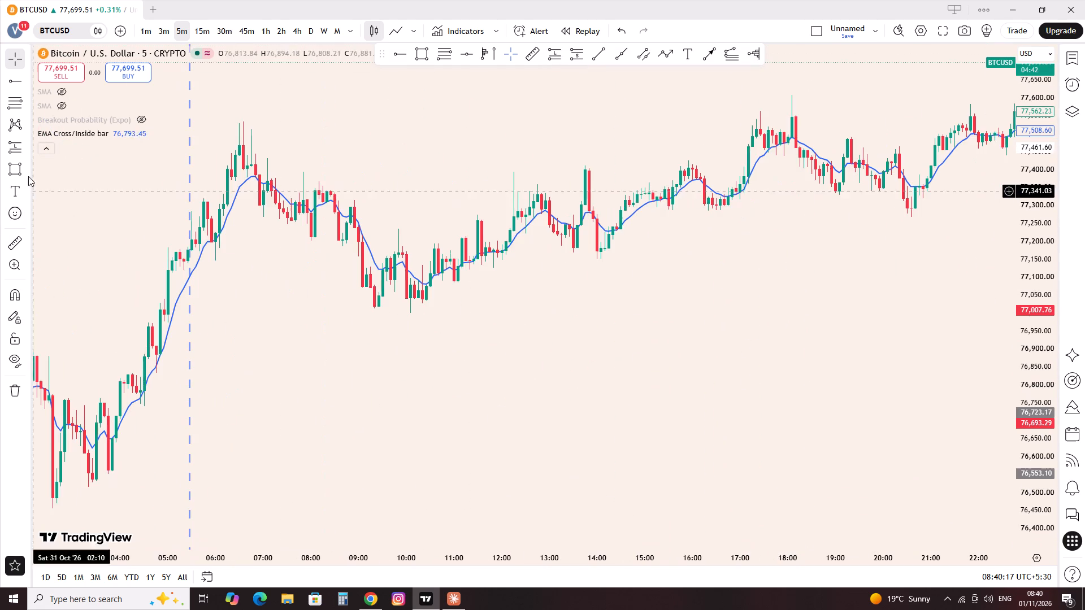
pyautogui.click(248, 30)
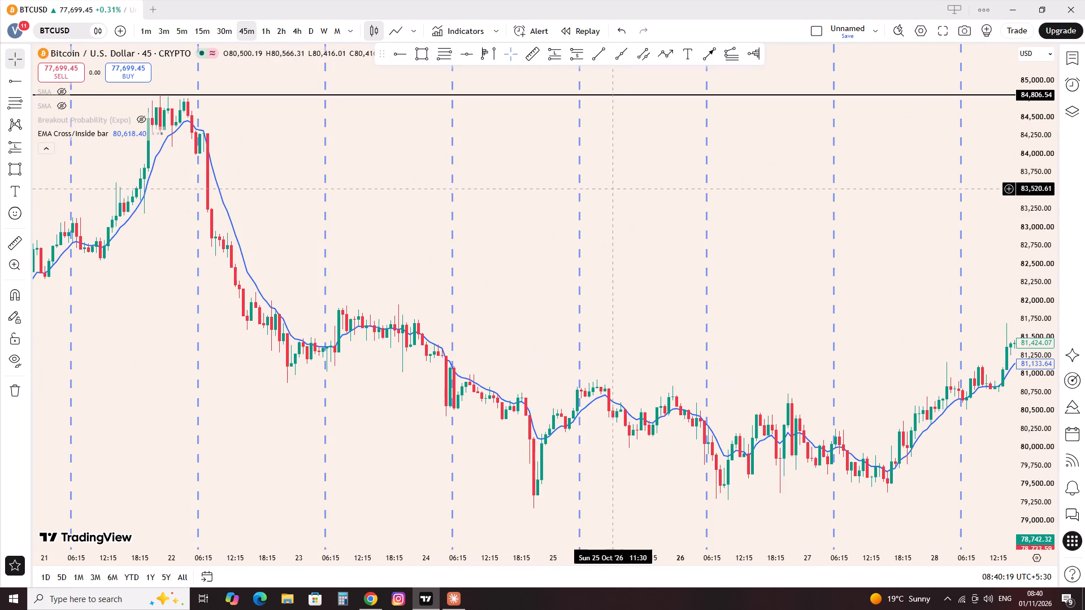
# Draw a rectangle zone from 77,600.78 to 77,456.39, starting at the 1 Nov 00:15 candle and extending to about 13:00.
pyautogui.rightClick(617, 189)
pyautogui.click(645, 188)
pyautogui.click(649, 190)
pyautogui.scroll(19, 649, 197)
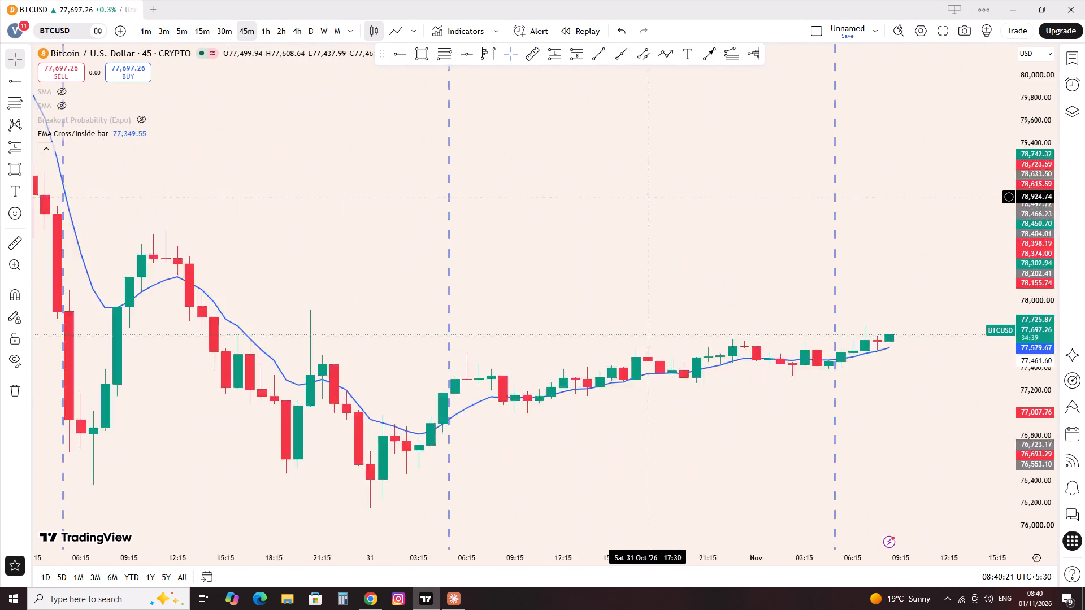
pyautogui.scroll(5, 649, 197)
pyautogui.click(433, 49)
pyautogui.click(433, 48)
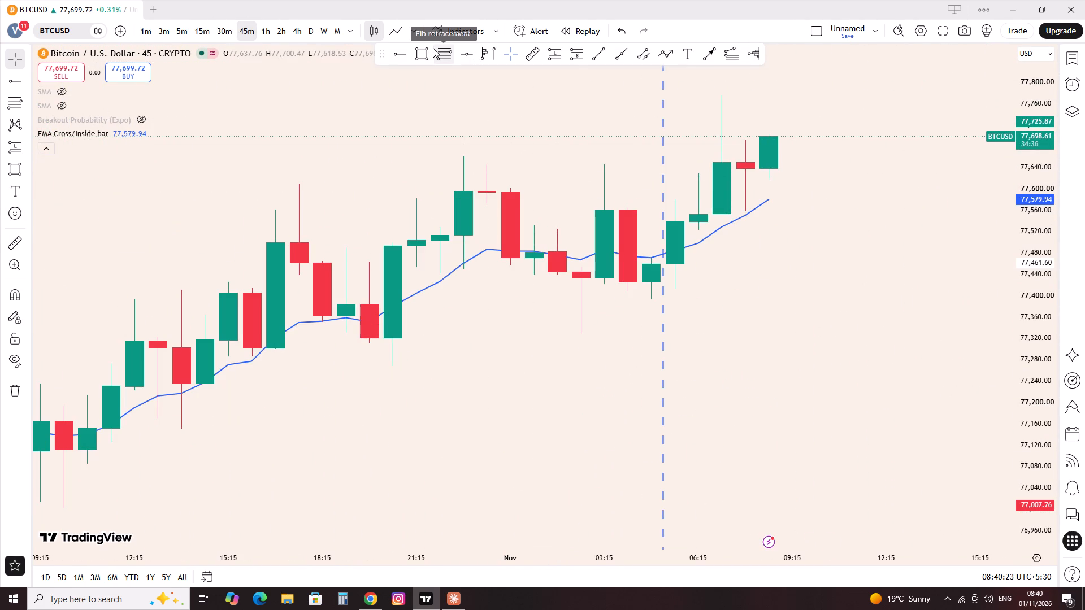
pyautogui.click(428, 46)
pyautogui.click(423, 62)
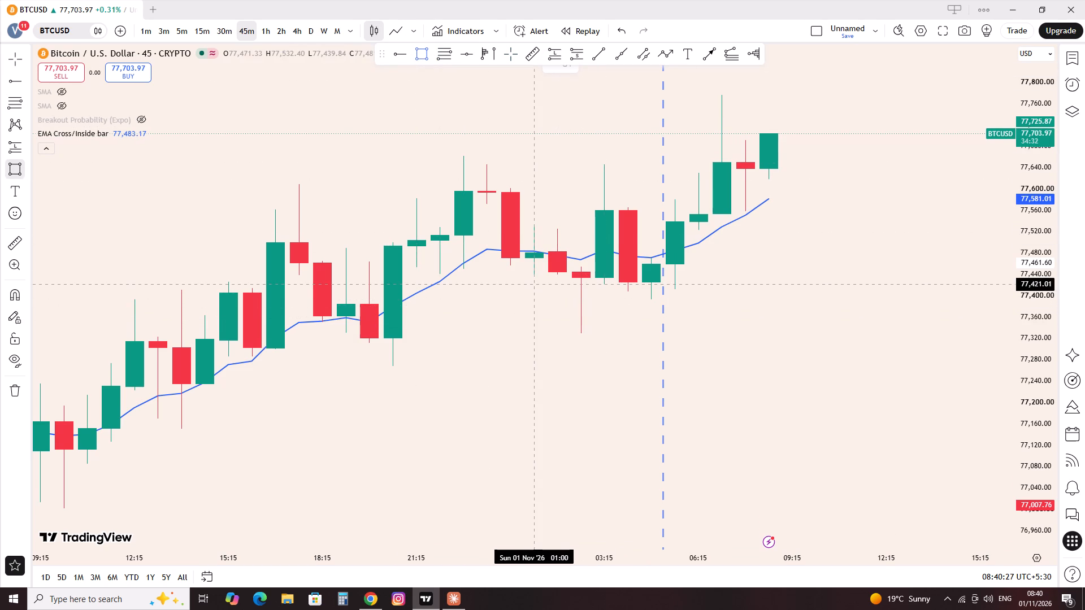
pyautogui.keyDown('ctrl'); pyautogui.click(514, 273); pyautogui.keyUp('ctrl')
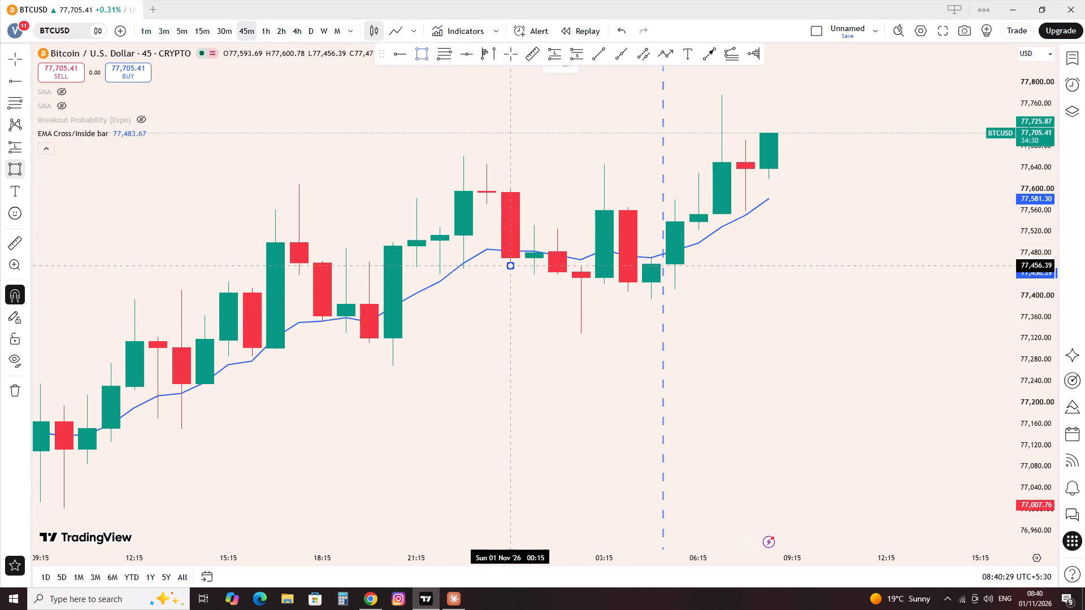
pyautogui.keyDown('ctrl'); pyautogui.click(506, 173); pyautogui.keyUp('ctrl')
pyautogui.moveTo(510, 226); pyautogui.dragTo(513, 226)
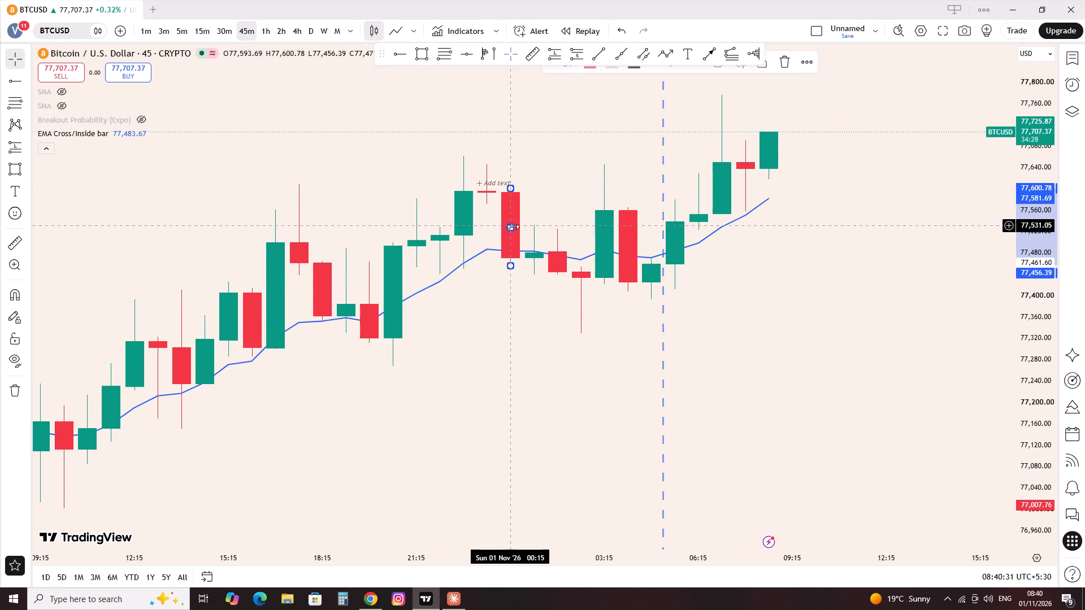
pyautogui.moveTo(513, 226); pyautogui.dragTo(915, 250)
pyautogui.click(831, 325)
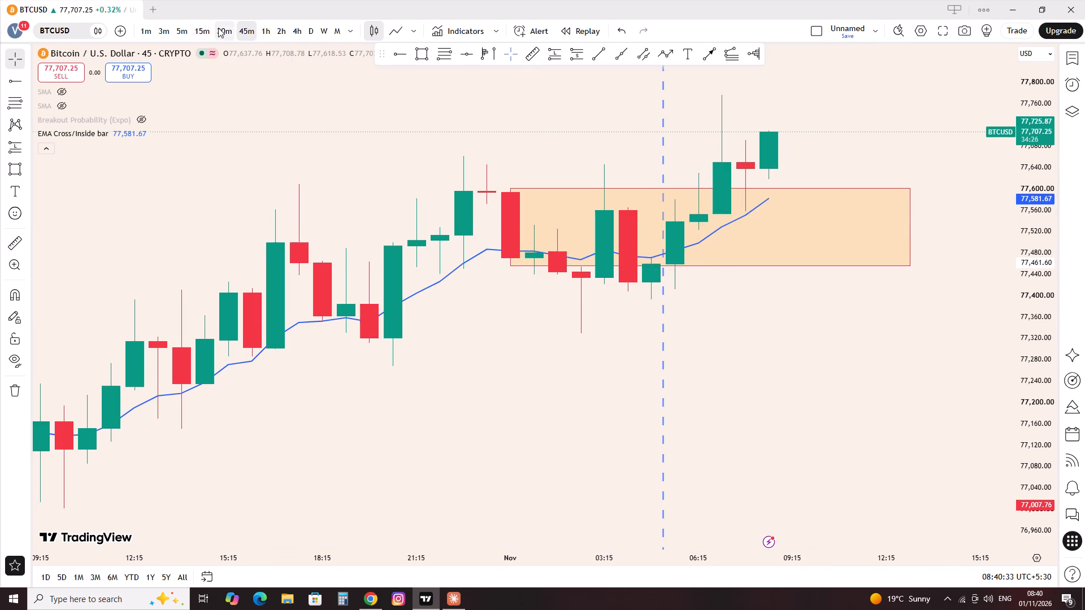
# Switch the BTCUSD chart to the 15-minute timeframe.
pyautogui.click(205, 31)
# Draw a rectangle zone from 77,627.02 to 77,574.75, starting at the 1 Nov 00:00 candle and extending to about 09:30.
pyautogui.scroll(-5, 422, 206)
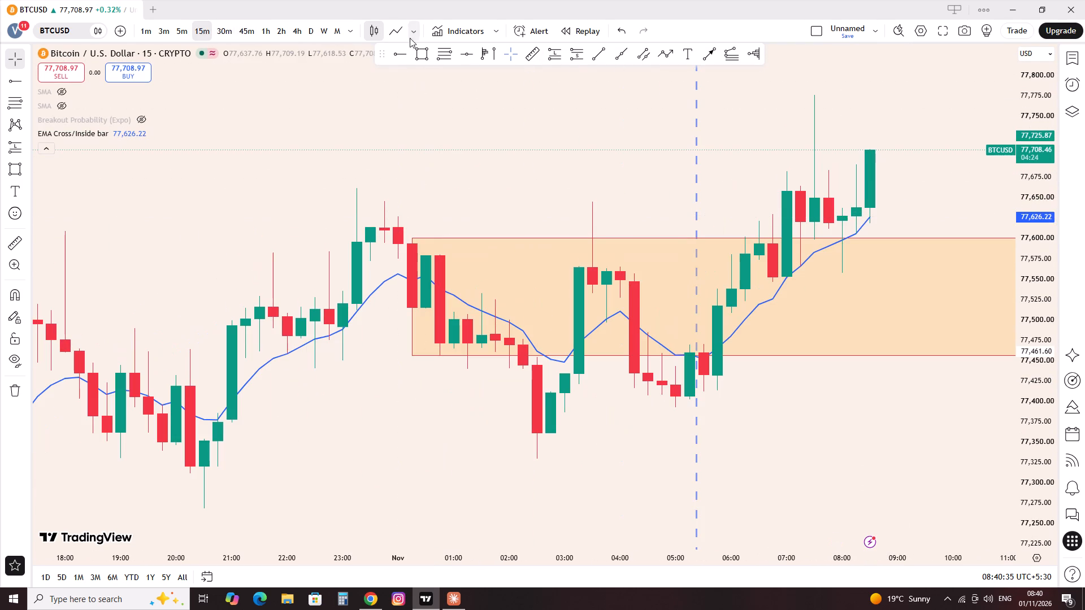
pyautogui.click(417, 53)
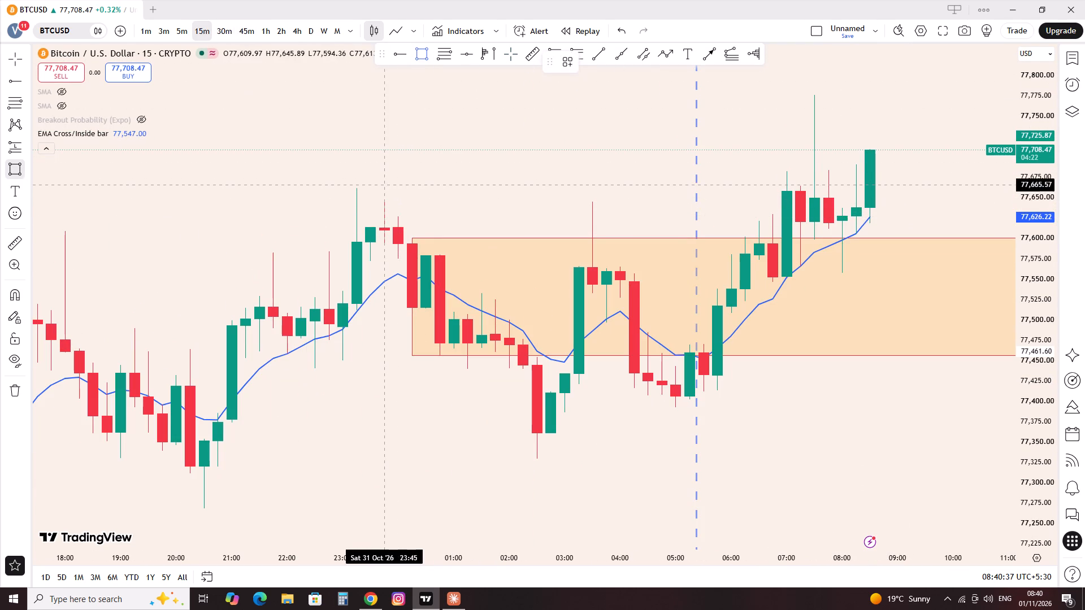
pyautogui.keyDown('ctrl'); pyautogui.click(403, 187); pyautogui.keyUp('ctrl')
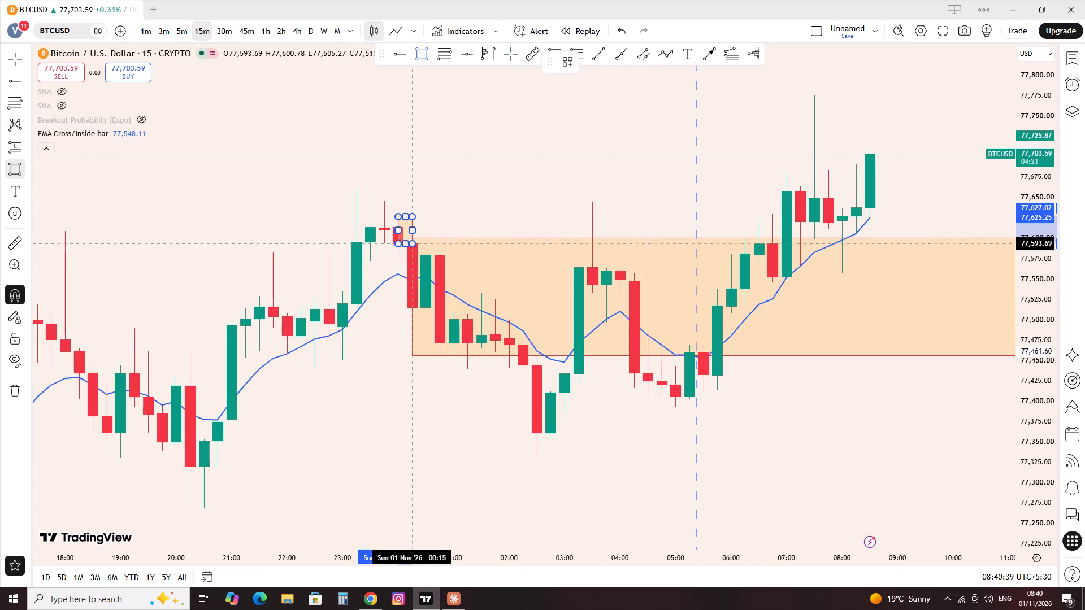
pyautogui.keyDown('ctrl'); pyautogui.click(402, 265); pyautogui.keyUp('ctrl')
pyautogui.moveTo(399, 240); pyautogui.dragTo(863, 278)
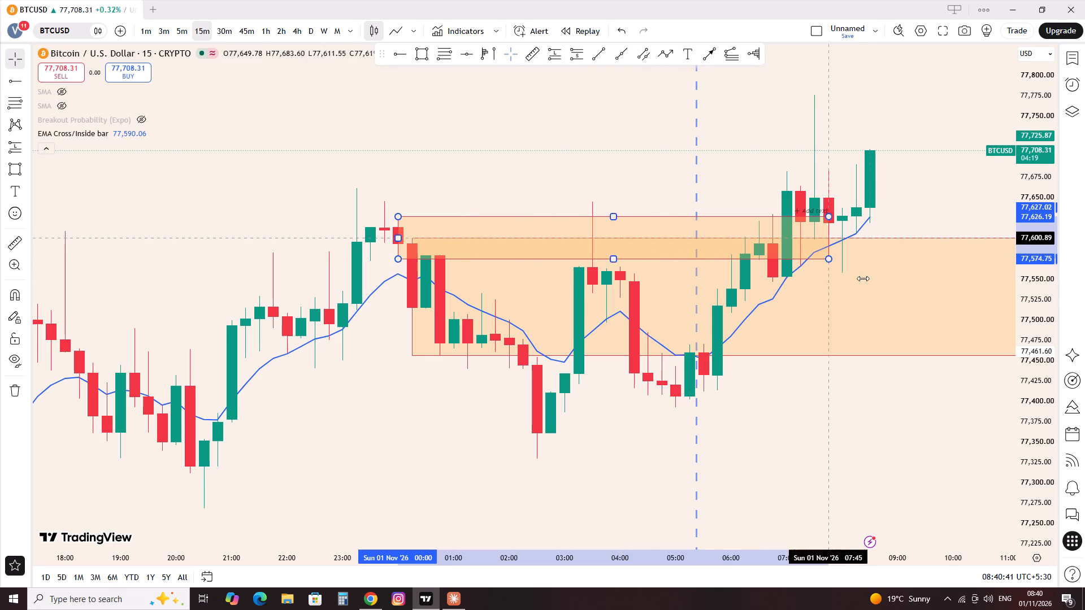
pyautogui.moveTo(863, 278); pyautogui.dragTo(930, 268)
pyautogui.click(930, 178)
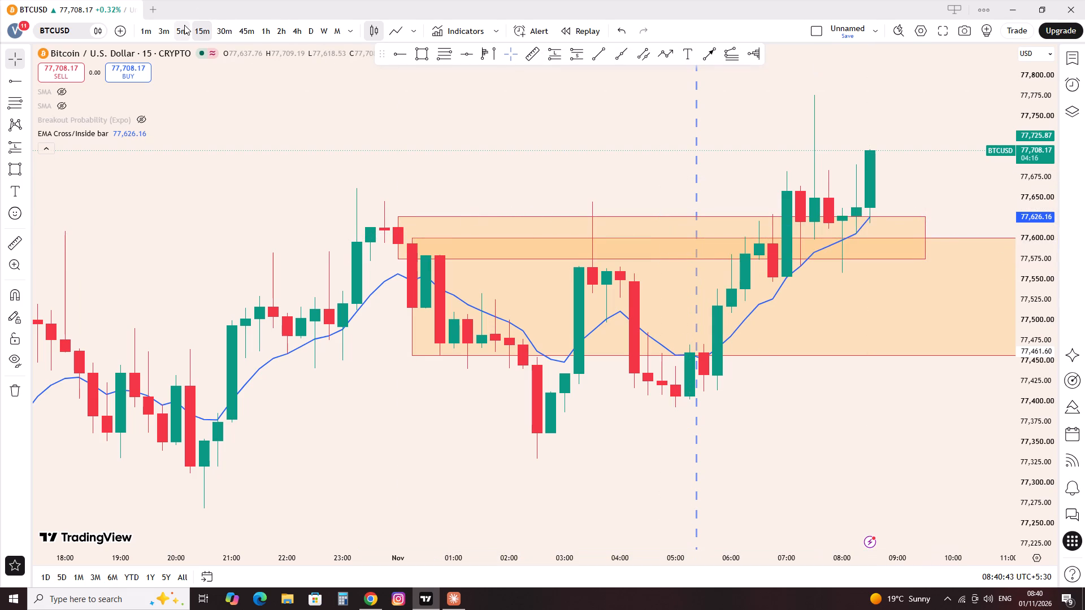
# Switch the BTCUSD chart to the 5-minute timeframe.
pyautogui.click(179, 28)
pyautogui.scroll(-9, 242, 155)
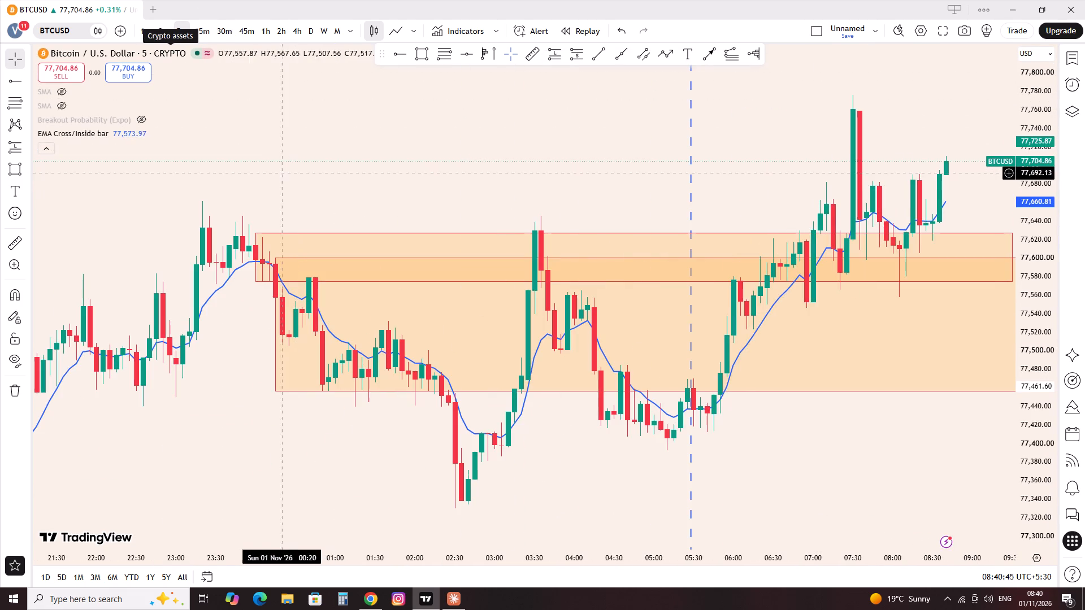
pyautogui.moveTo(249, 158); pyautogui.dragTo(527, 170)
pyautogui.scroll(2, 536, 170)
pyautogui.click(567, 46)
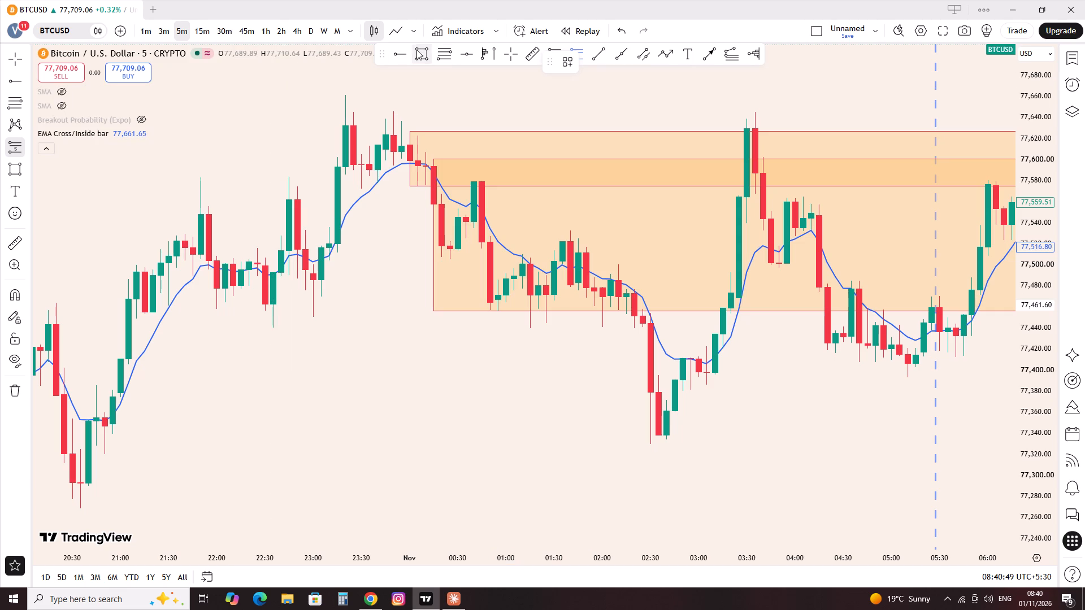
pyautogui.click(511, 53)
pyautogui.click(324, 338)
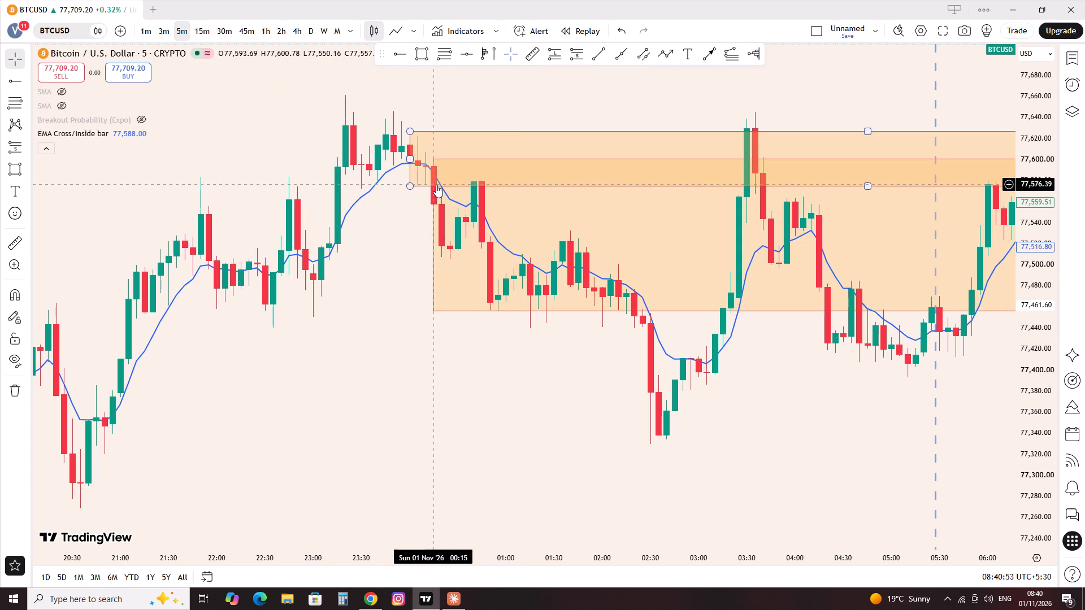
# Change the border colour of both 1 Nov rectangle zones, starting at 00:15 and 00:00, to green.
pyautogui.scroll(3, 396, 233)
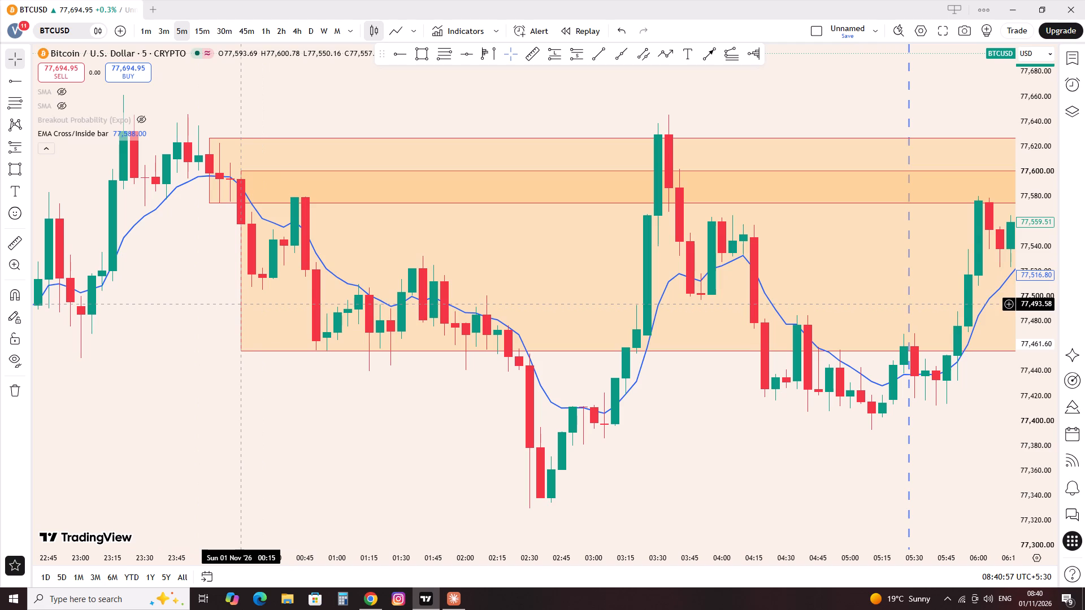
pyautogui.click(240, 306)
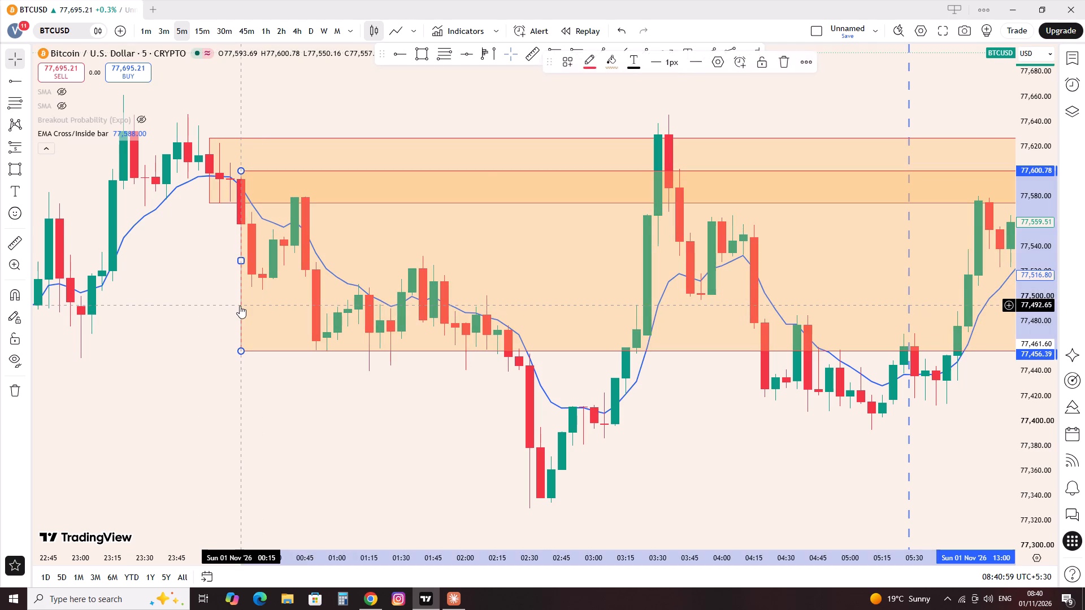
pyautogui.click(589, 63)
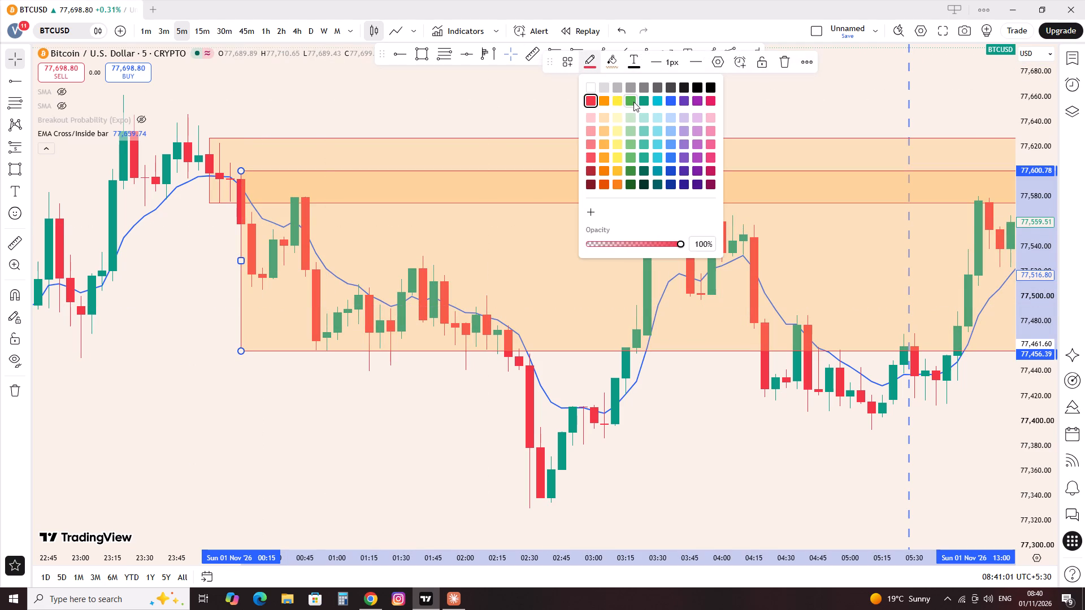
pyautogui.click(633, 102)
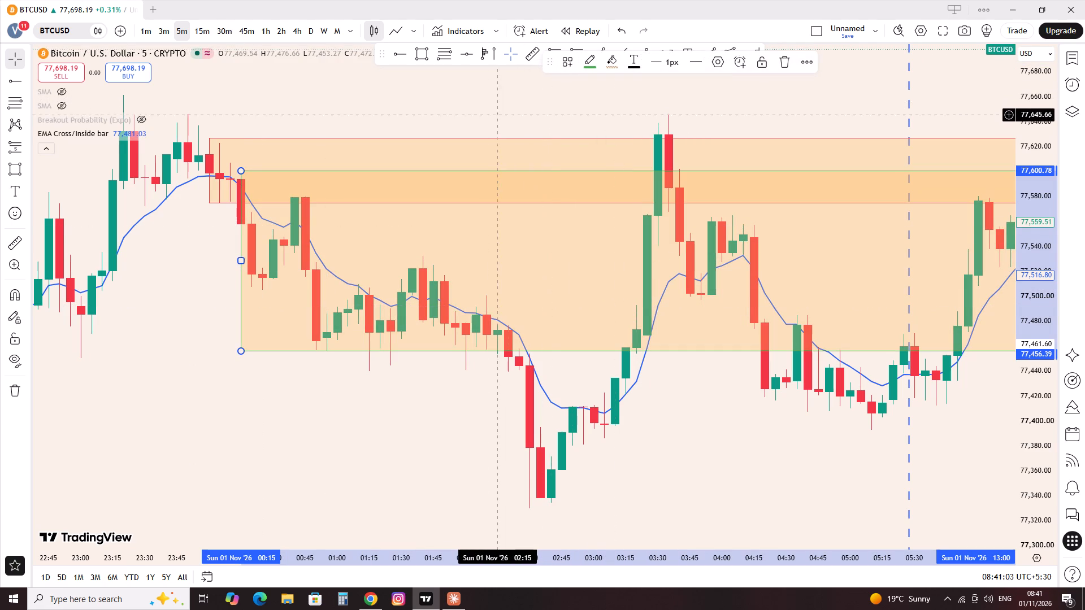
pyautogui.click(490, 138)
pyautogui.click(593, 60)
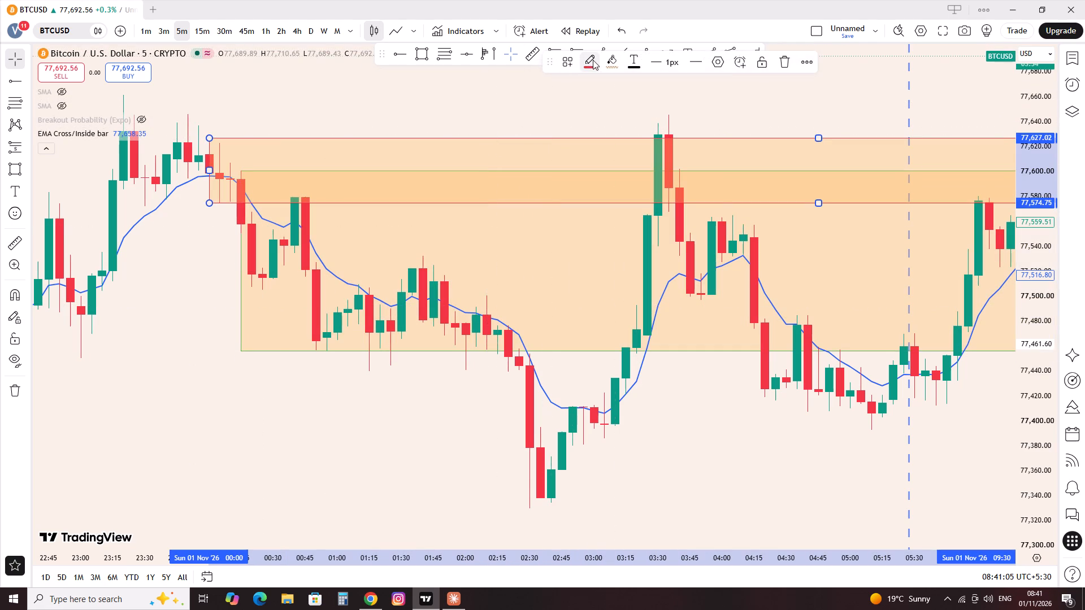
pyautogui.click(628, 98)
pyautogui.click(476, 101)
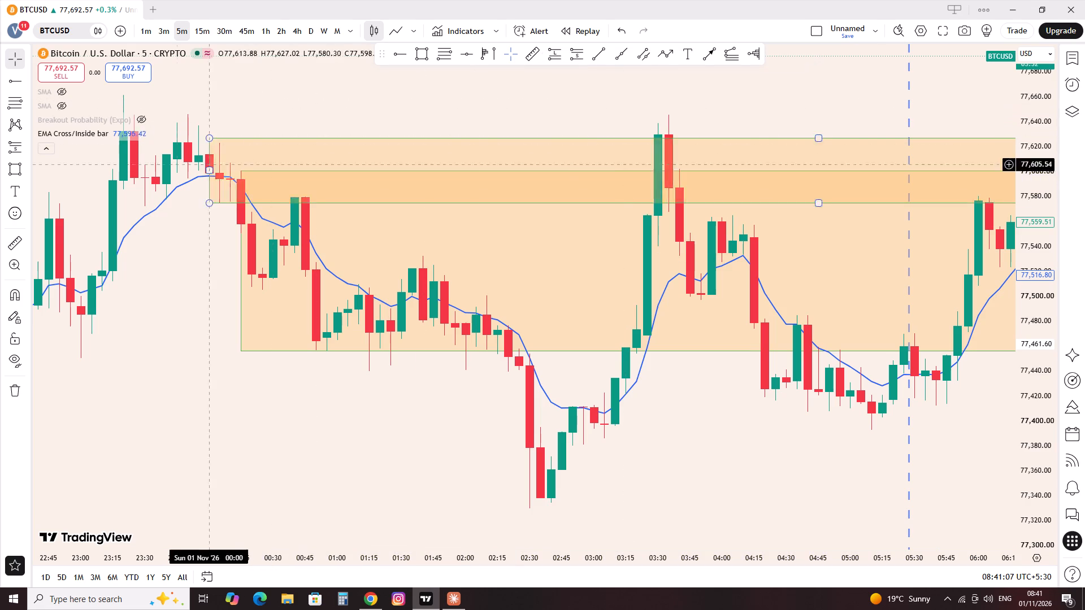
# Draw a thin rectangle zone between about 77,554.06 and 77,550.29, from the 1 Nov 00:15 candle to 01:00.
pyautogui.moveTo(119, 287); pyautogui.dragTo(173, 312)
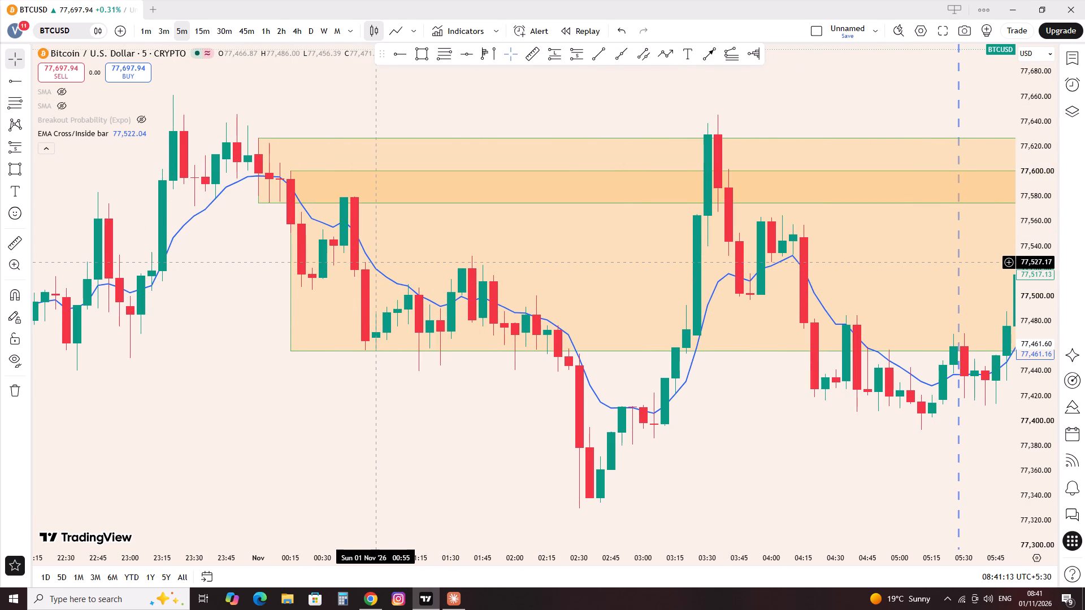
pyautogui.moveTo(245, 395); pyautogui.dragTo(576, 479)
pyautogui.scroll(8, 630, 409)
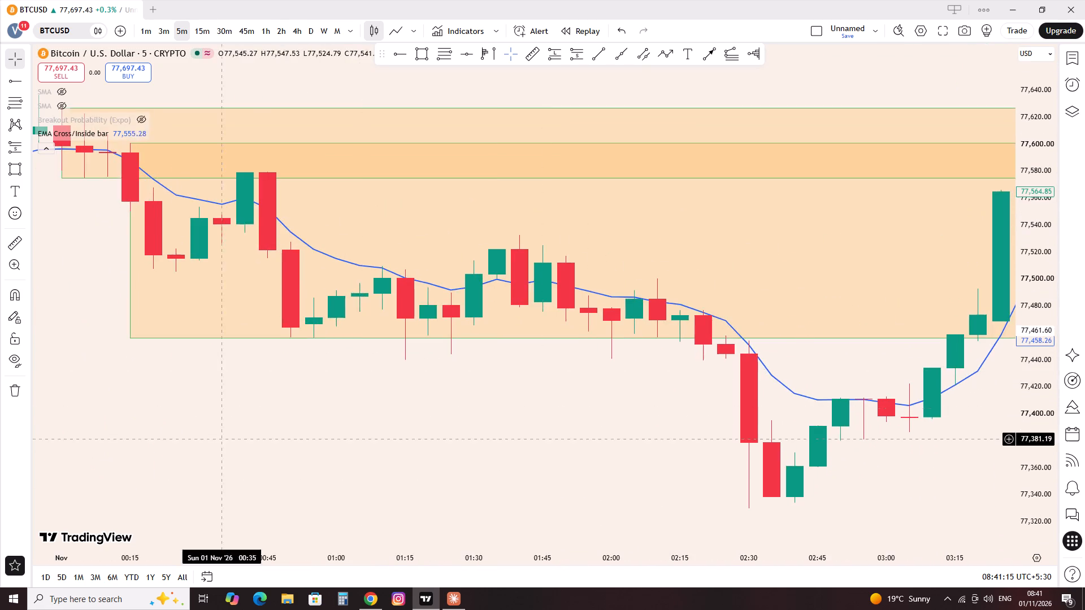
pyautogui.moveTo(179, 447); pyautogui.dragTo(1007, 507)
pyautogui.scroll(6, 822, 365)
pyautogui.moveTo(809, 364); pyautogui.dragTo(580, 403)
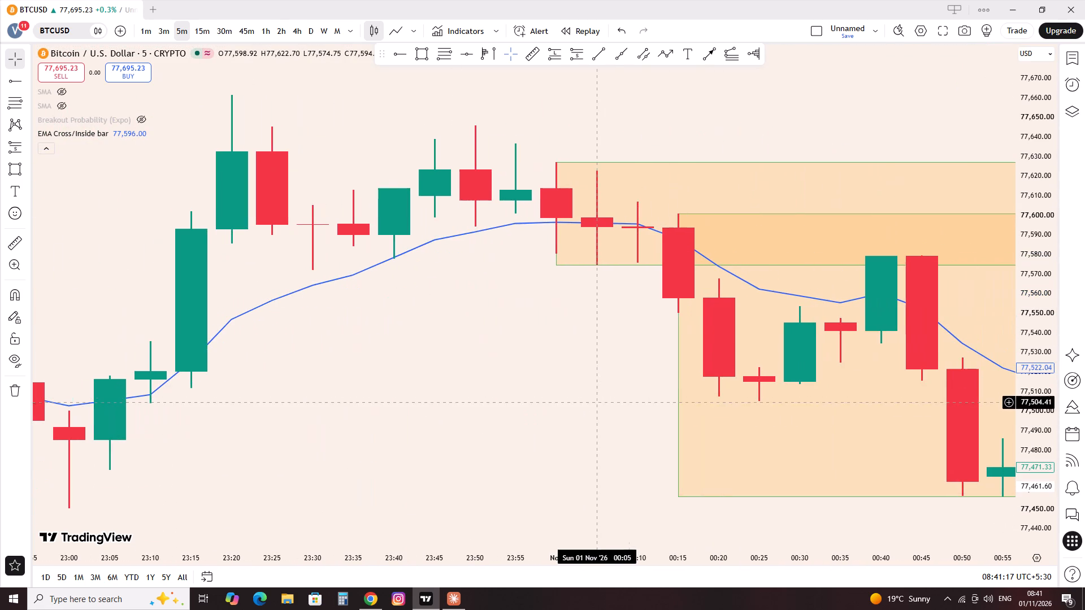
pyautogui.moveTo(649, 321); pyautogui.dragTo(326, 371)
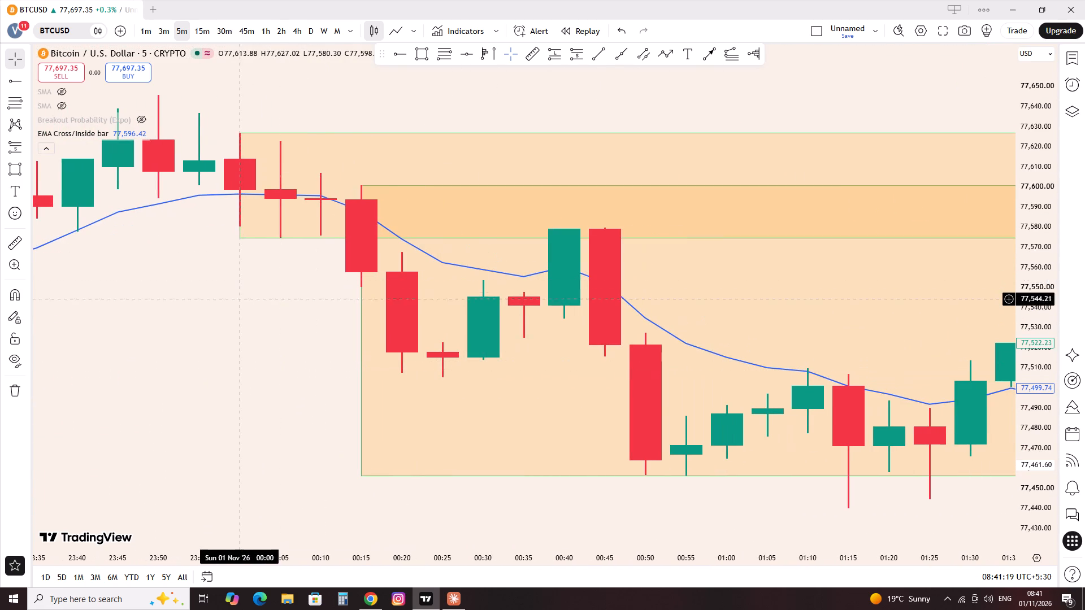
pyautogui.scroll(-1, 330, 286)
pyautogui.moveTo(336, 316); pyautogui.dragTo(224, 350)
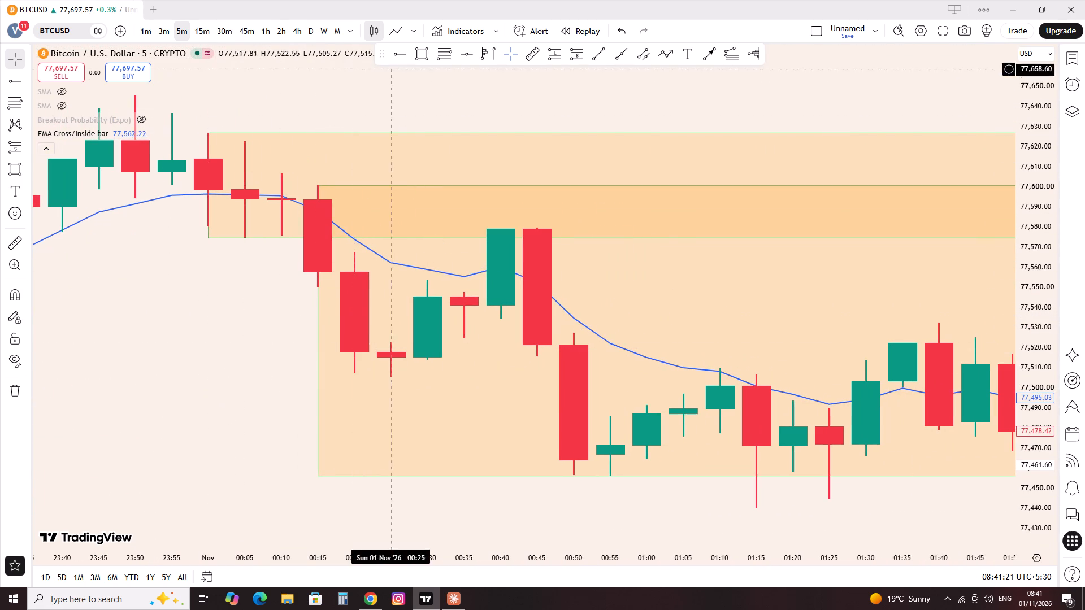
pyautogui.click(427, 44)
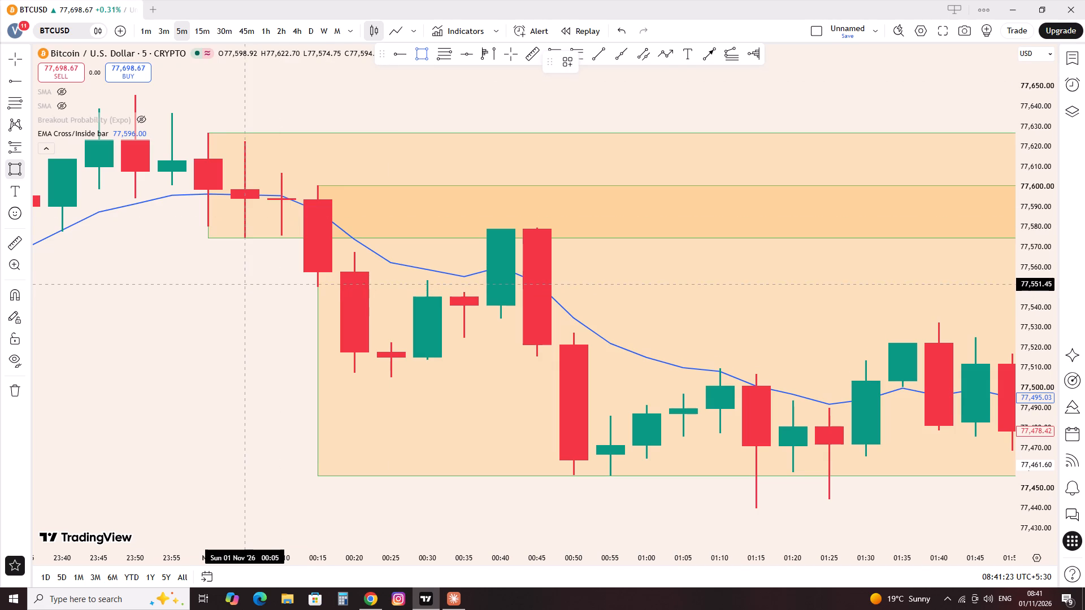
pyautogui.click(316, 287)
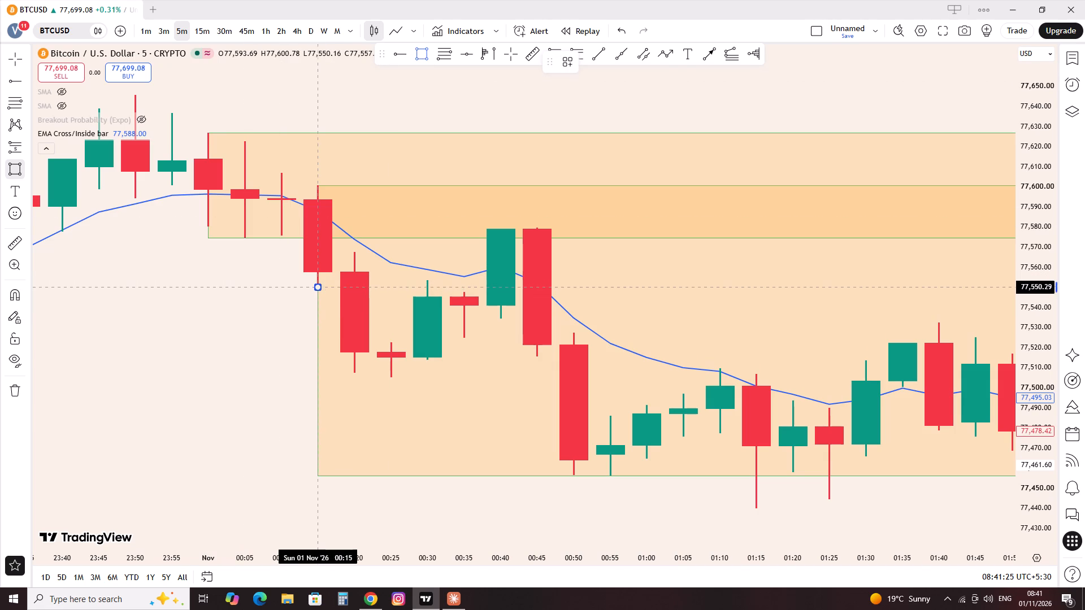
pyautogui.click(634, 280)
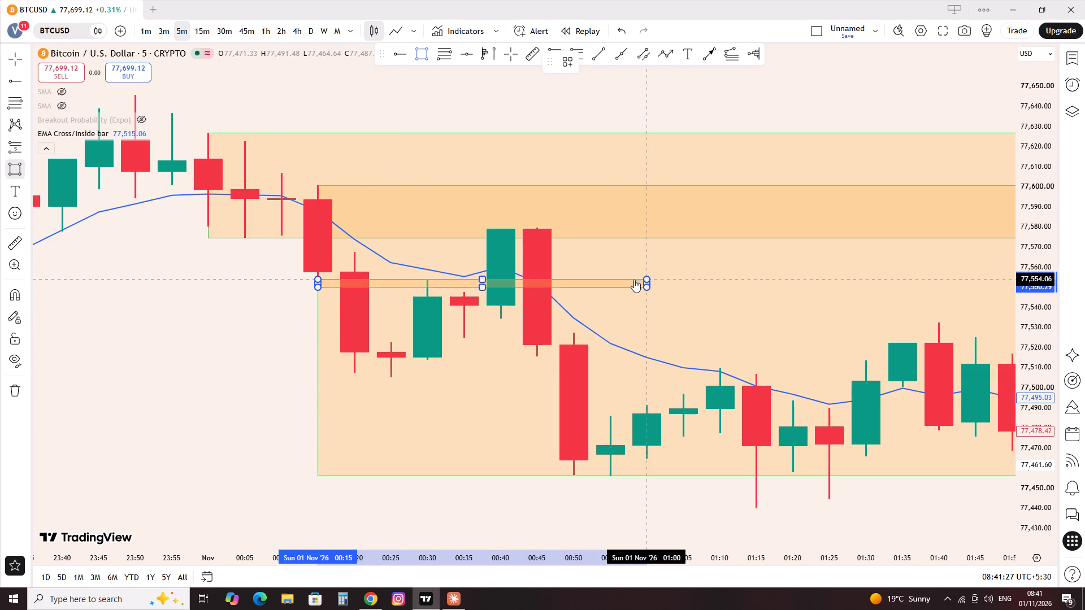
pyautogui.click(687, 263)
# Place a short position at the 1 Nov 00:50 candle with entry 77,519.47, stop 77,578.05 and target 77,343.71.
pyautogui.scroll(-6, 137, 382)
pyautogui.moveTo(605, 363); pyautogui.dragTo(148, 389)
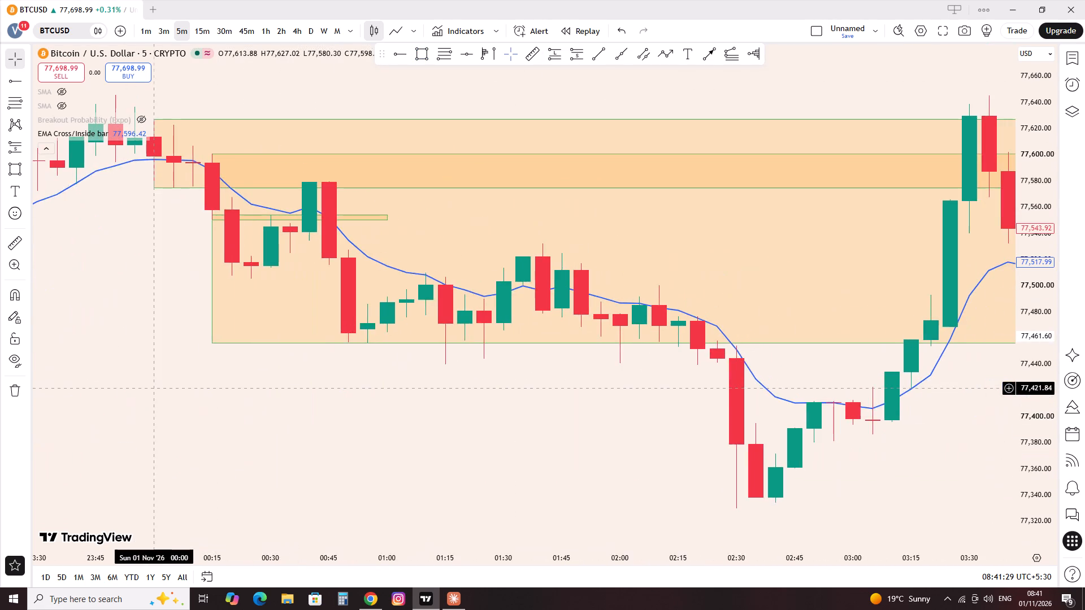
pyautogui.scroll(-5, 327, 404)
pyautogui.click(576, 46)
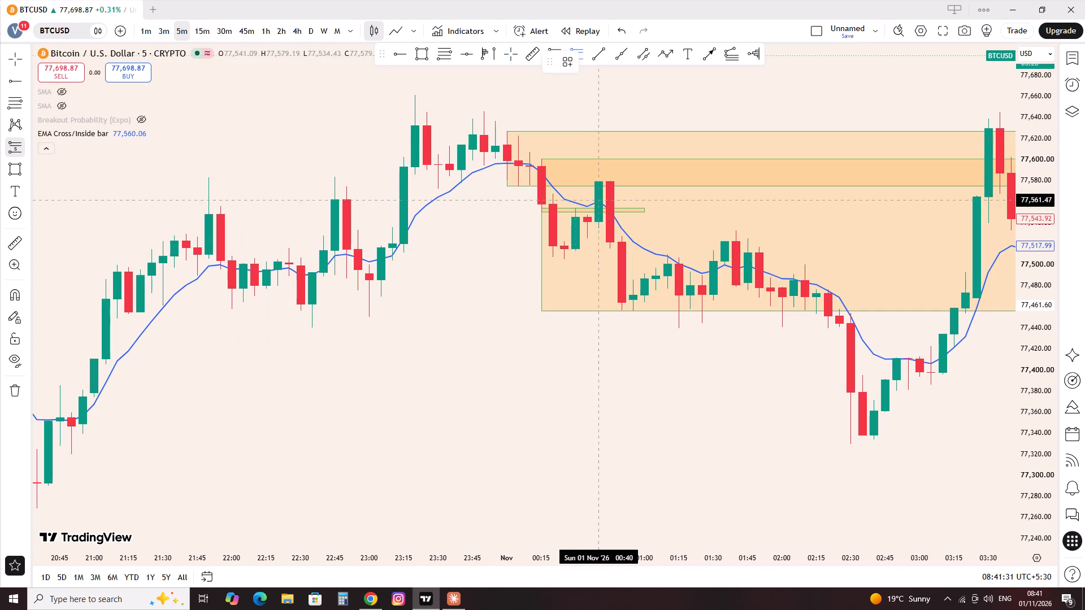
pyautogui.click(621, 245)
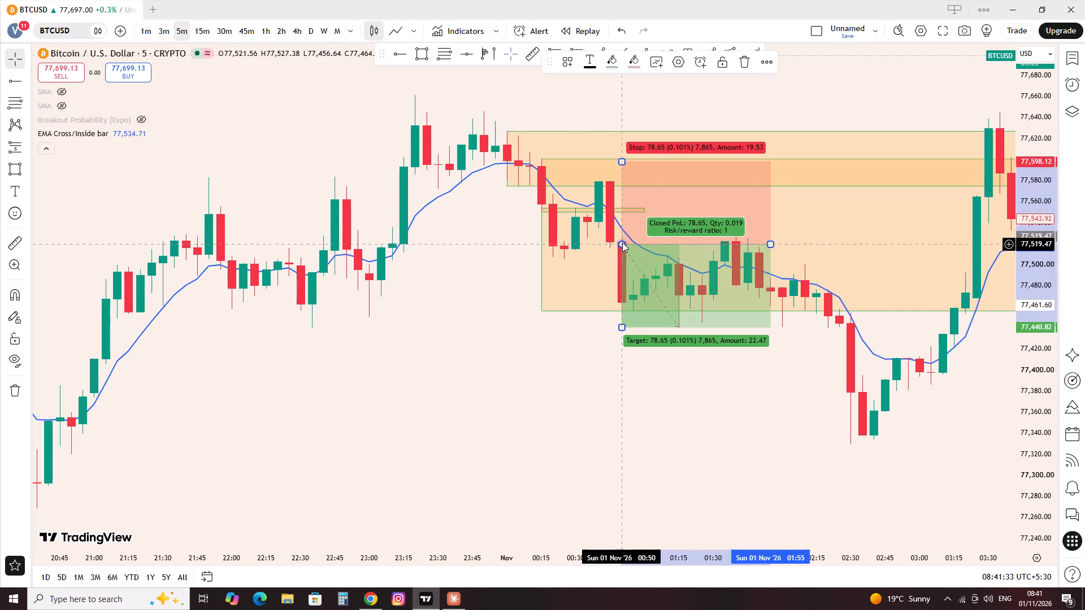
pyautogui.moveTo(622, 165); pyautogui.dragTo(622, 186)
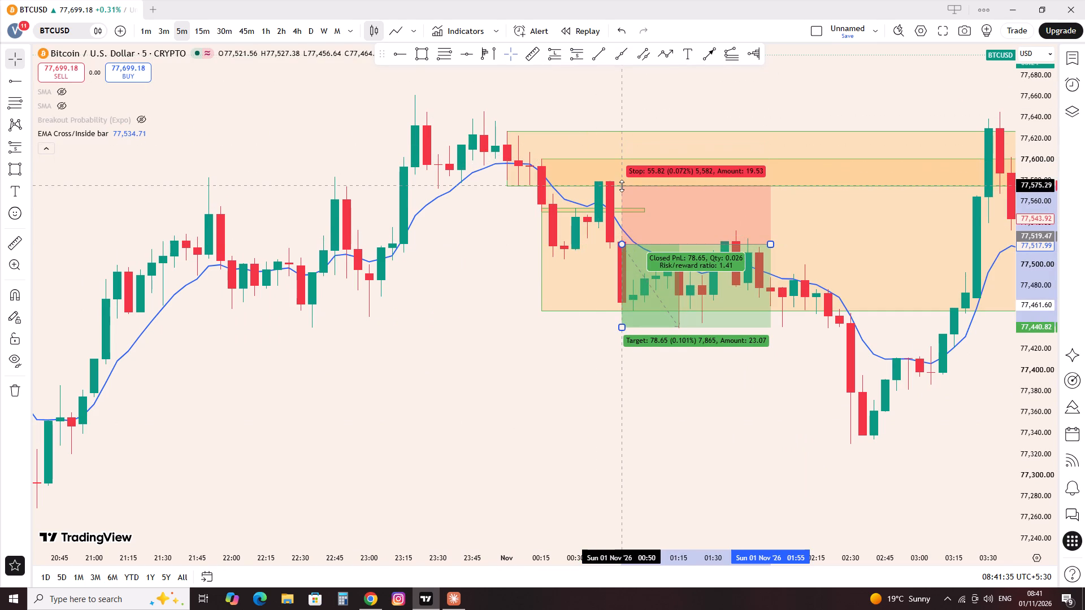
pyautogui.moveTo(622, 186); pyautogui.dragTo(622, 183)
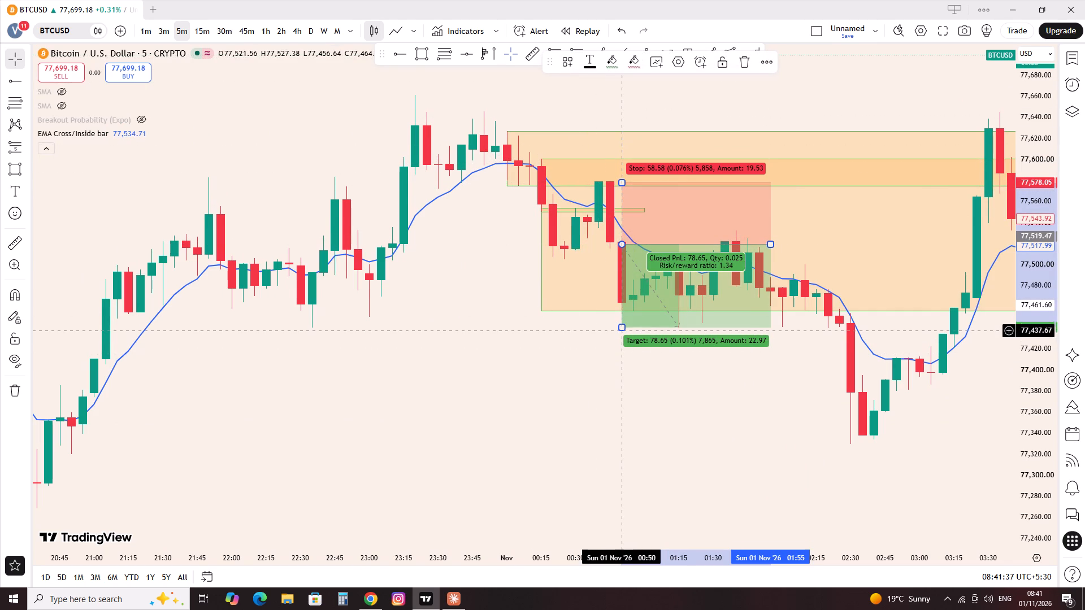
pyautogui.moveTo(623, 328); pyautogui.dragTo(644, 359)
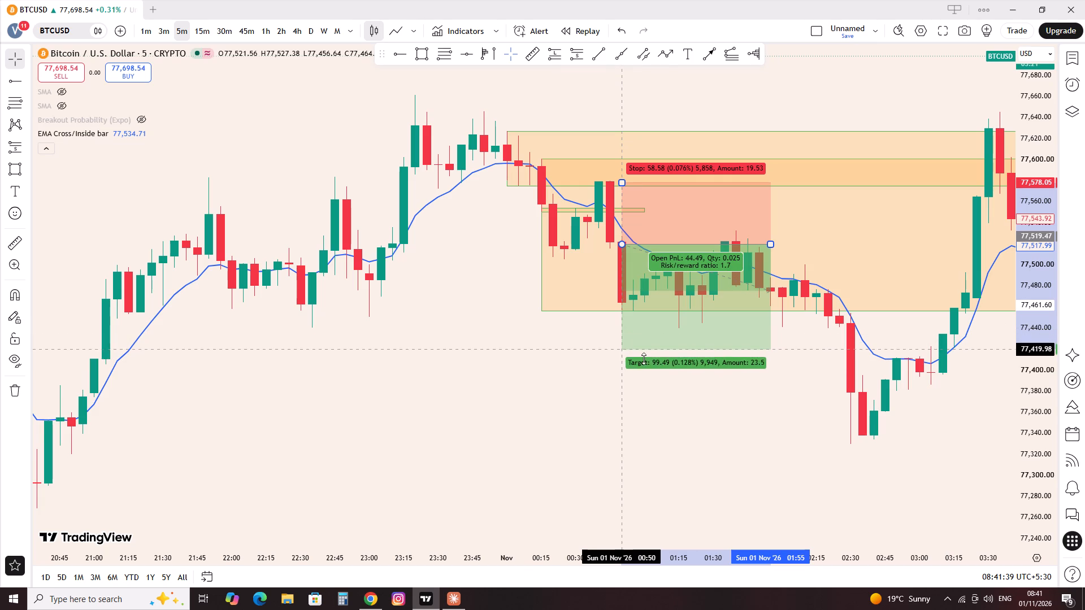
pyautogui.moveTo(644, 359); pyautogui.dragTo(670, 430)
pyautogui.click(780, 363)
# Examine the 5-minute price action against the 1 Nov zones after the short entry, through about 08:30.
pyautogui.moveTo(810, 364); pyautogui.dragTo(346, 377)
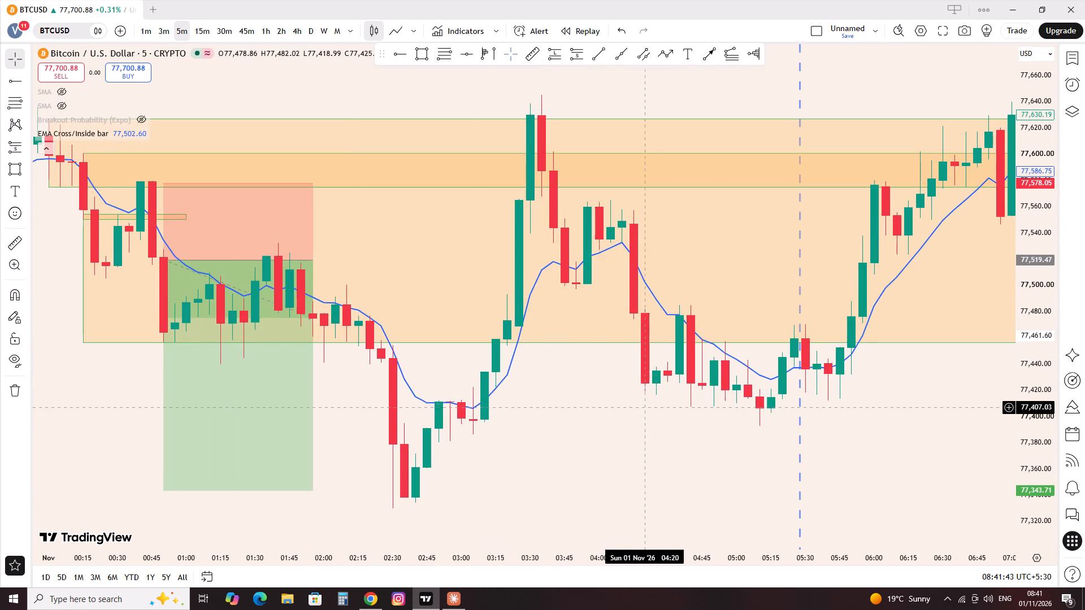
pyautogui.moveTo(640, 409); pyautogui.dragTo(593, 425)
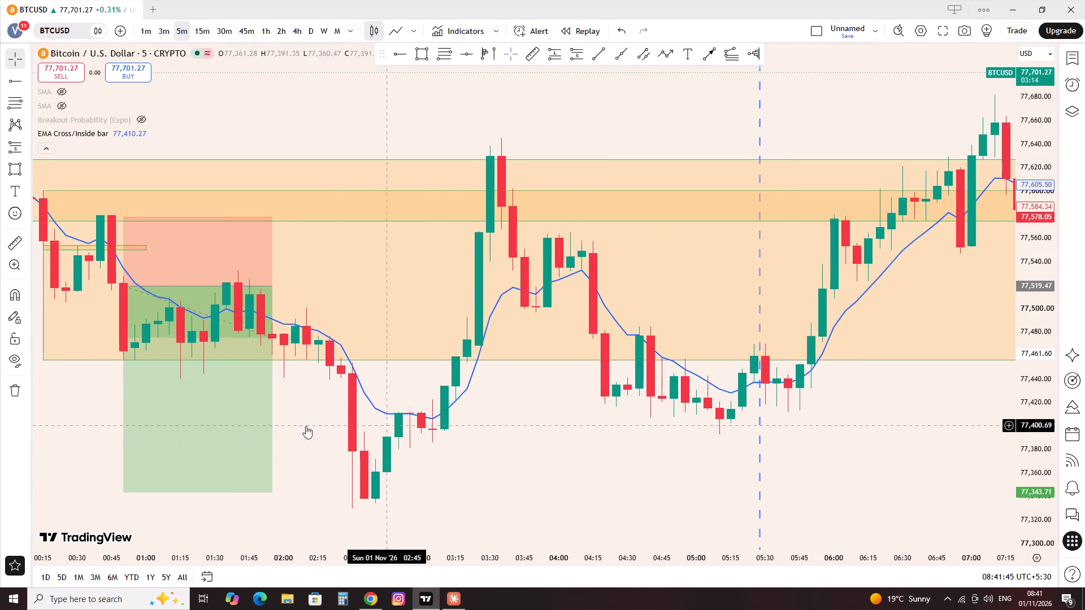
pyautogui.moveTo(566, 122); pyautogui.dragTo(445, 158)
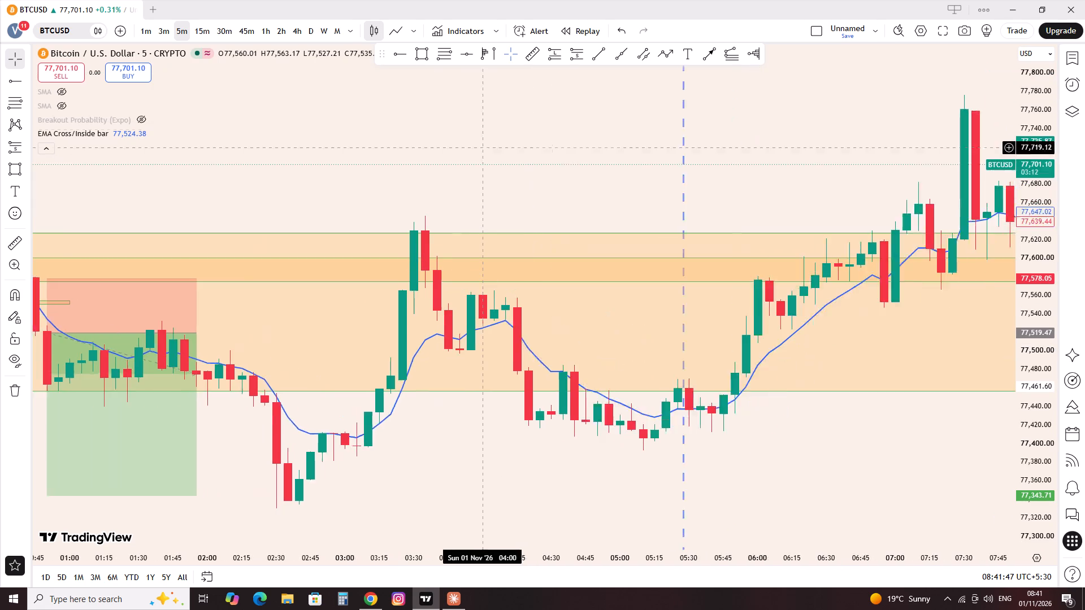
pyautogui.moveTo(445, 158); pyautogui.dragTo(338, 194)
pyautogui.moveTo(416, 156); pyautogui.dragTo(554, 184)
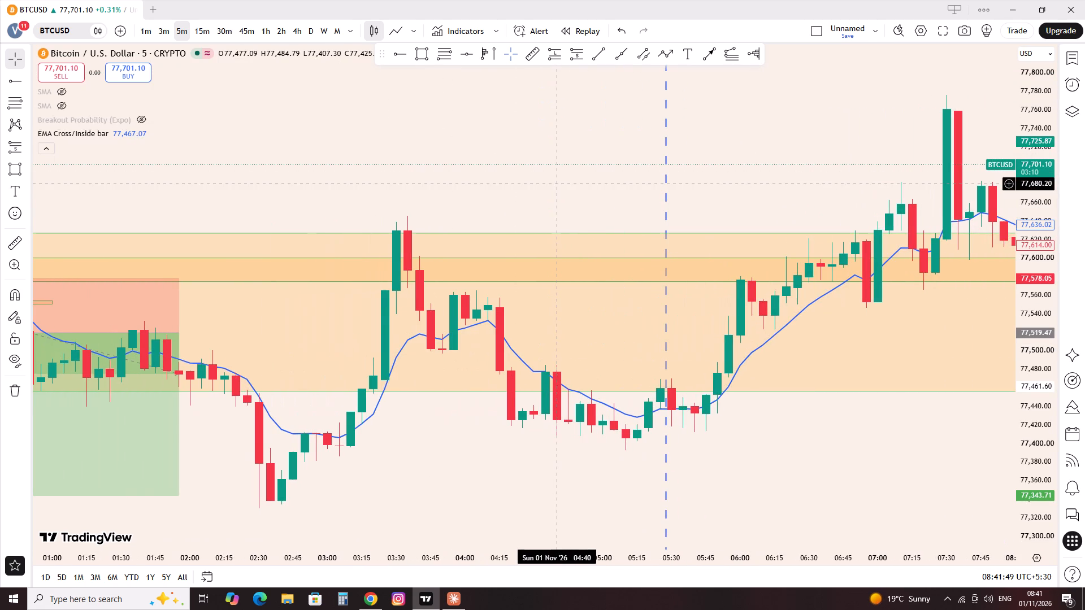
pyautogui.moveTo(554, 184); pyautogui.dragTo(639, 188)
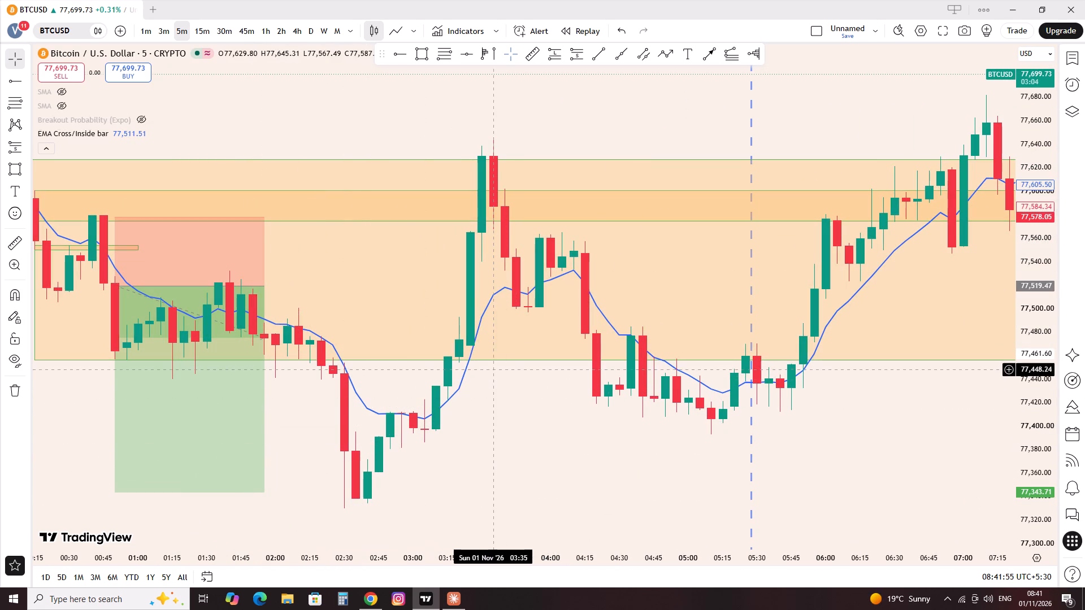
pyautogui.moveTo(526, 397); pyautogui.dragTo(459, 416)
pyautogui.moveTo(491, 417); pyautogui.dragTo(467, 421)
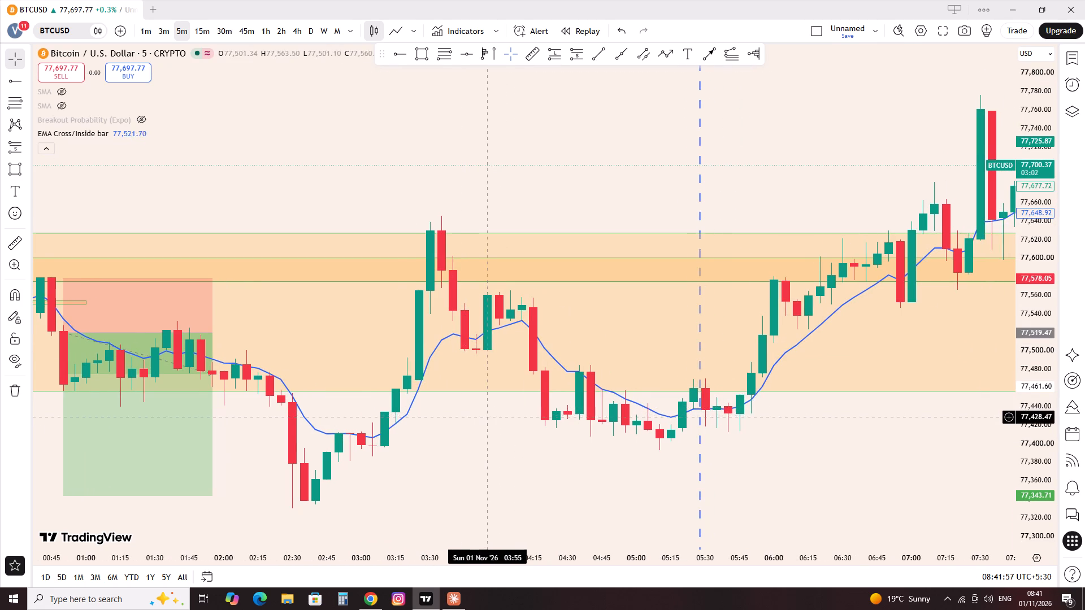
pyautogui.moveTo(467, 421); pyautogui.dragTo(440, 422)
pyautogui.moveTo(790, 422); pyautogui.dragTo(698, 456)
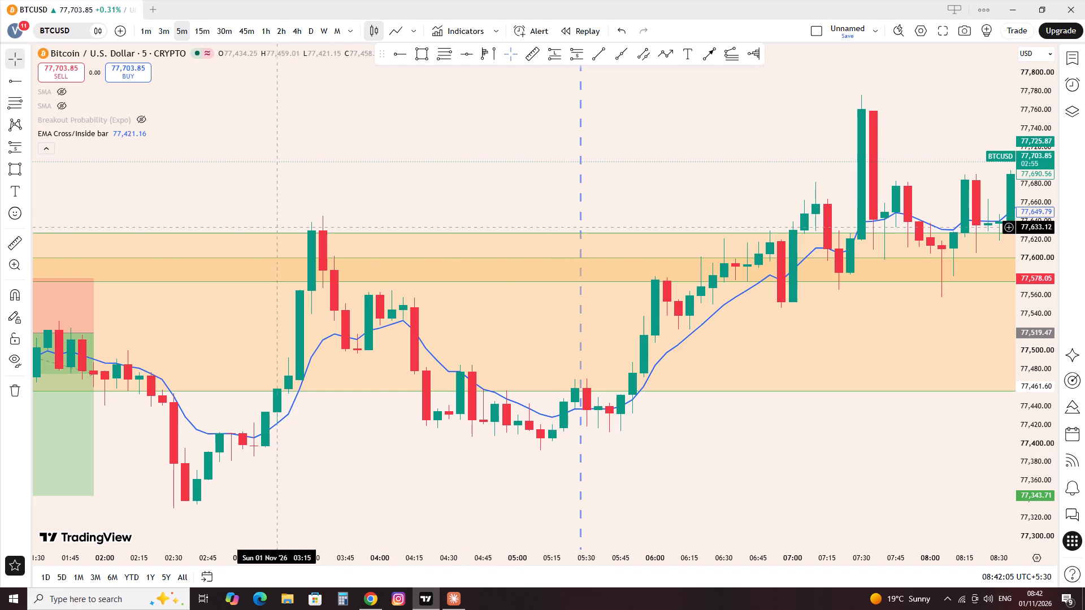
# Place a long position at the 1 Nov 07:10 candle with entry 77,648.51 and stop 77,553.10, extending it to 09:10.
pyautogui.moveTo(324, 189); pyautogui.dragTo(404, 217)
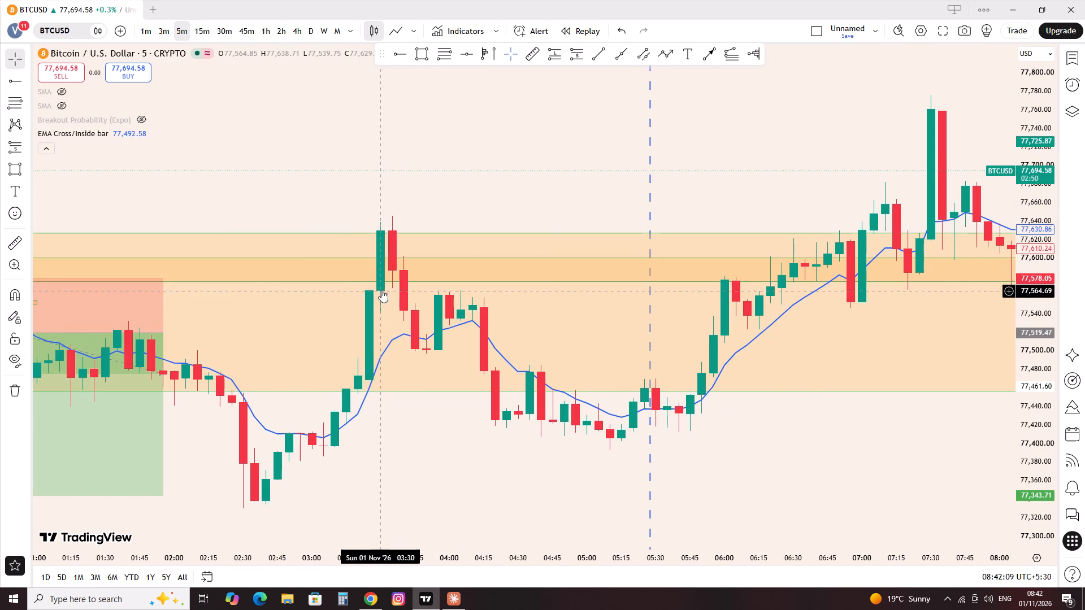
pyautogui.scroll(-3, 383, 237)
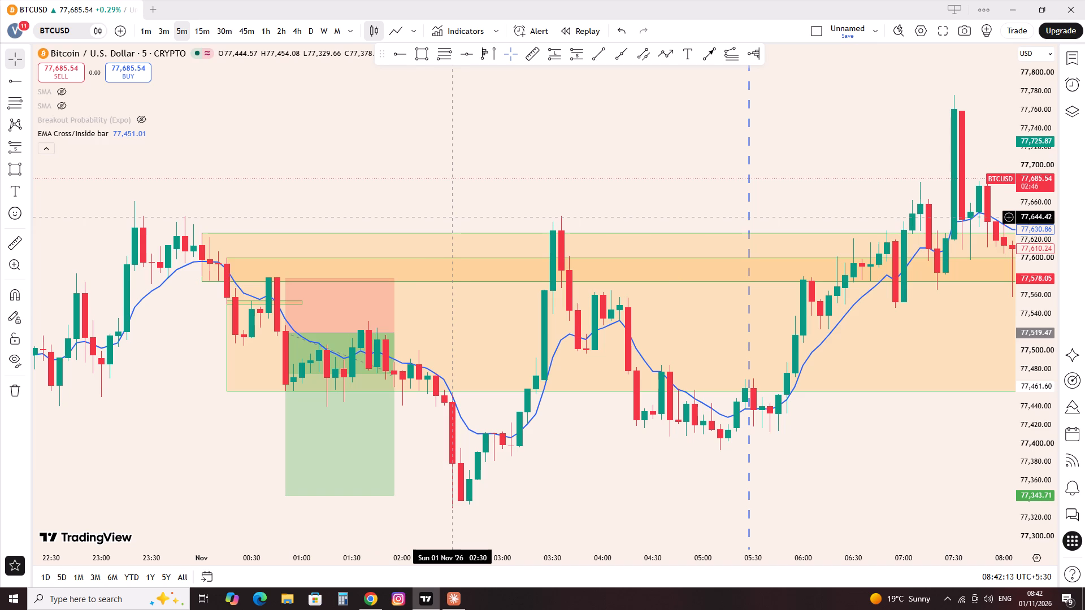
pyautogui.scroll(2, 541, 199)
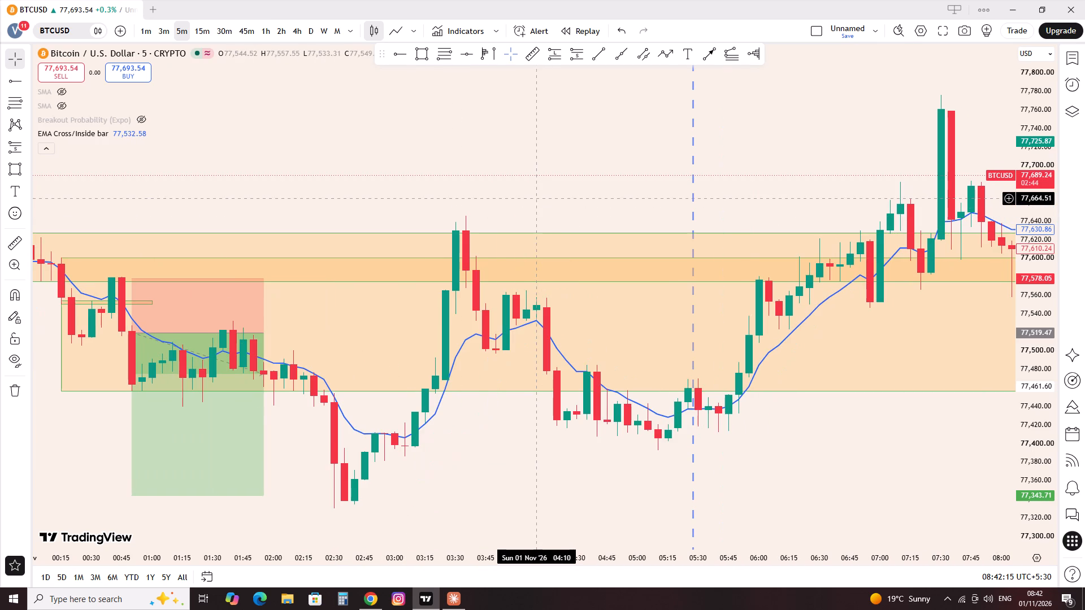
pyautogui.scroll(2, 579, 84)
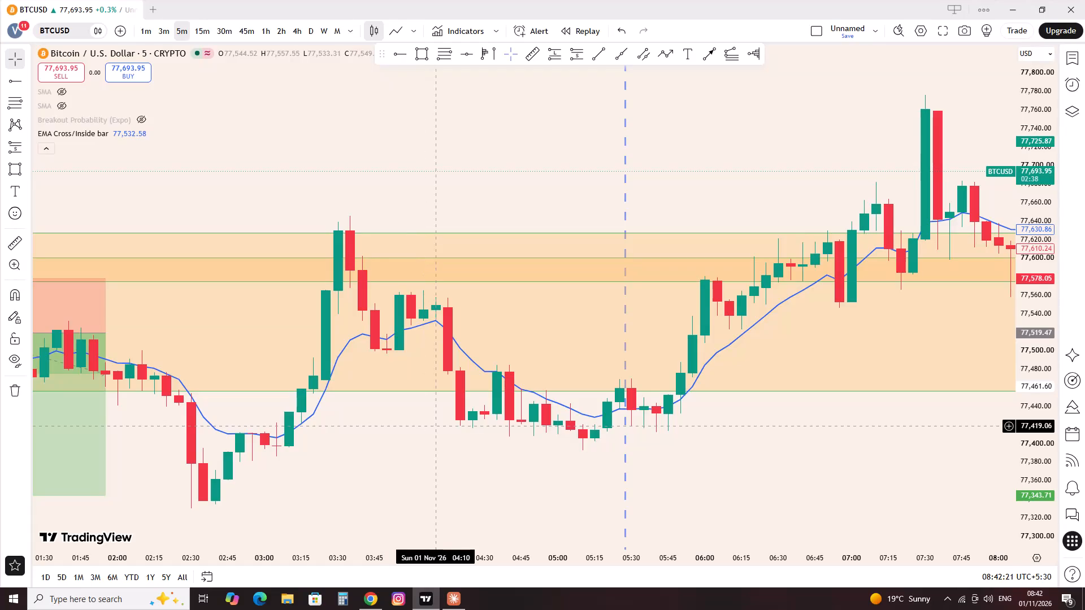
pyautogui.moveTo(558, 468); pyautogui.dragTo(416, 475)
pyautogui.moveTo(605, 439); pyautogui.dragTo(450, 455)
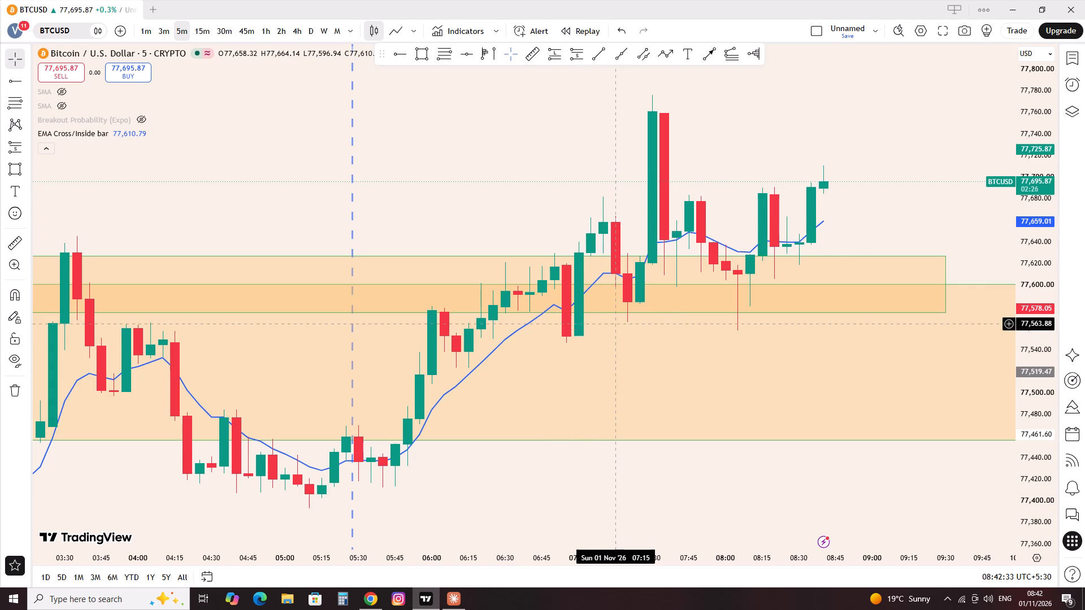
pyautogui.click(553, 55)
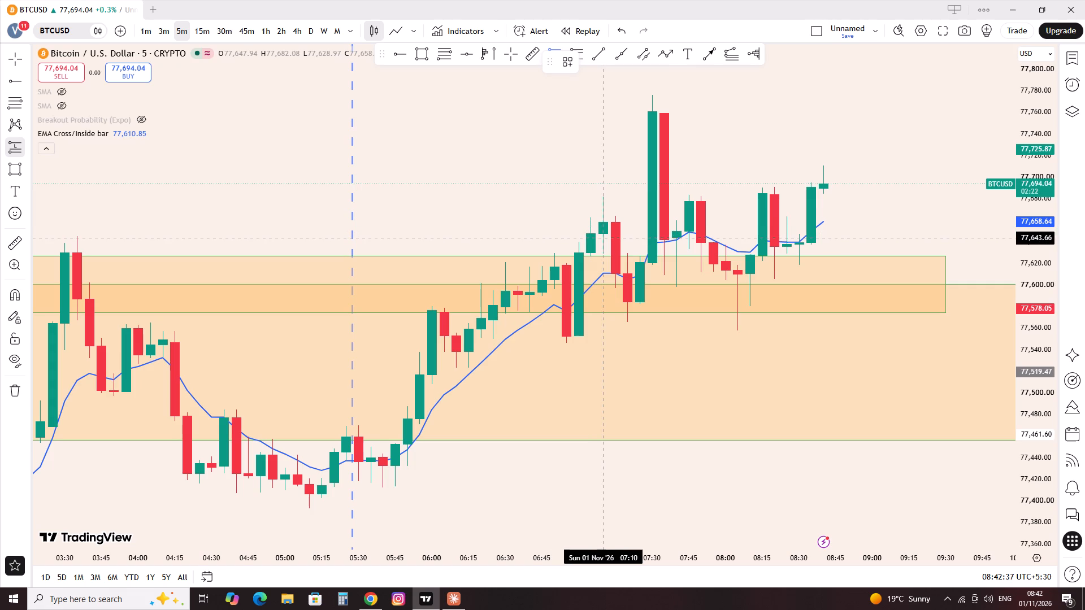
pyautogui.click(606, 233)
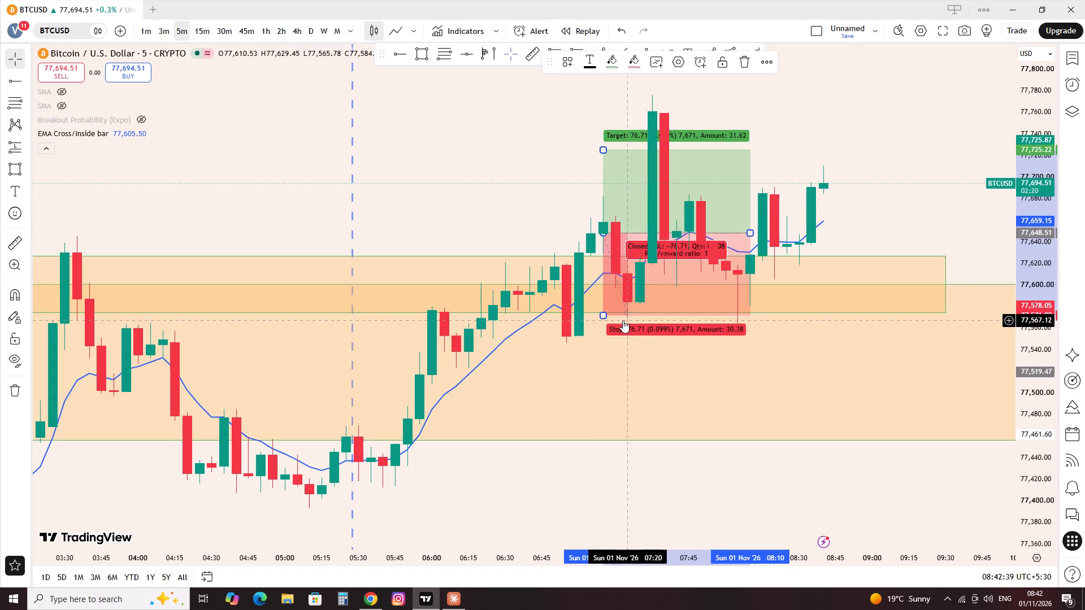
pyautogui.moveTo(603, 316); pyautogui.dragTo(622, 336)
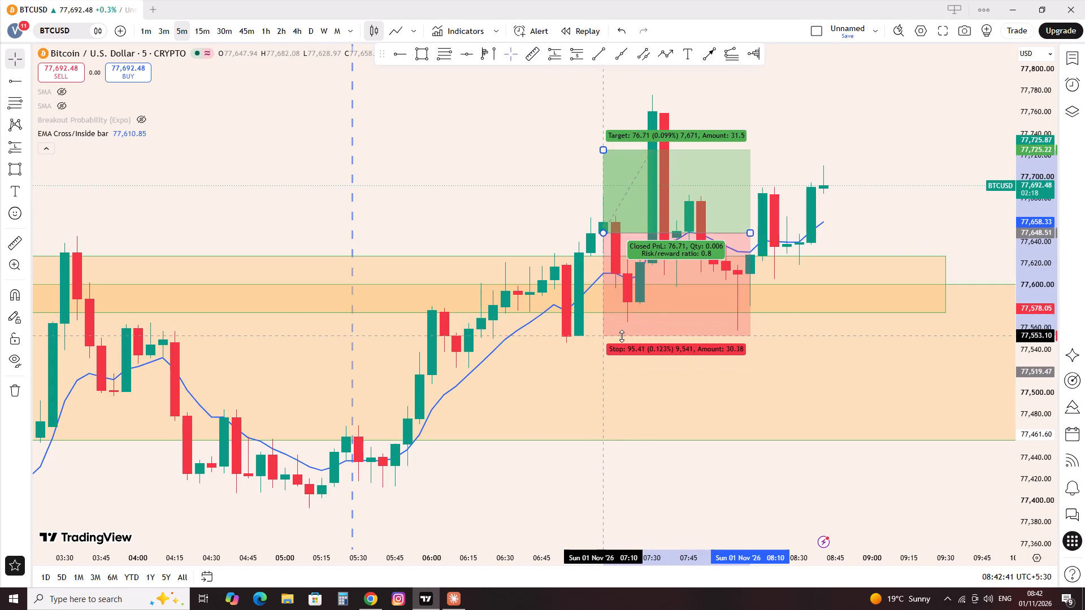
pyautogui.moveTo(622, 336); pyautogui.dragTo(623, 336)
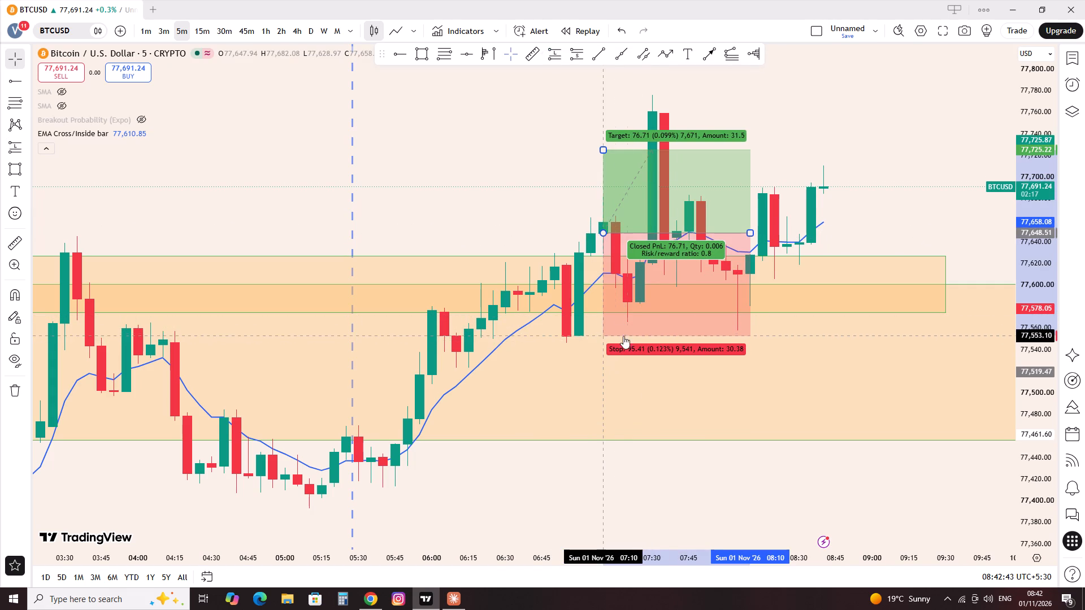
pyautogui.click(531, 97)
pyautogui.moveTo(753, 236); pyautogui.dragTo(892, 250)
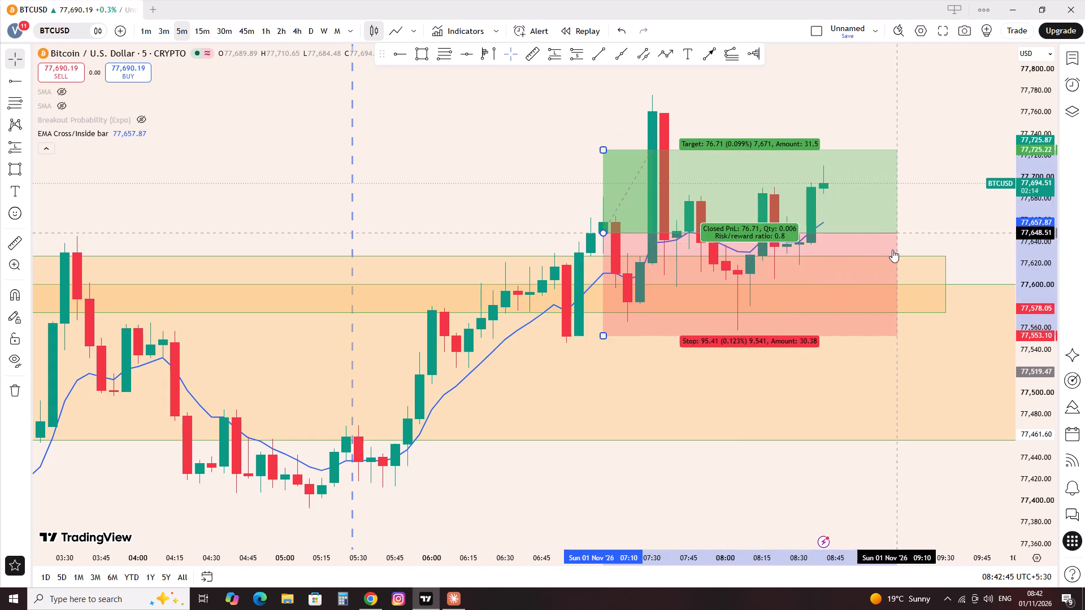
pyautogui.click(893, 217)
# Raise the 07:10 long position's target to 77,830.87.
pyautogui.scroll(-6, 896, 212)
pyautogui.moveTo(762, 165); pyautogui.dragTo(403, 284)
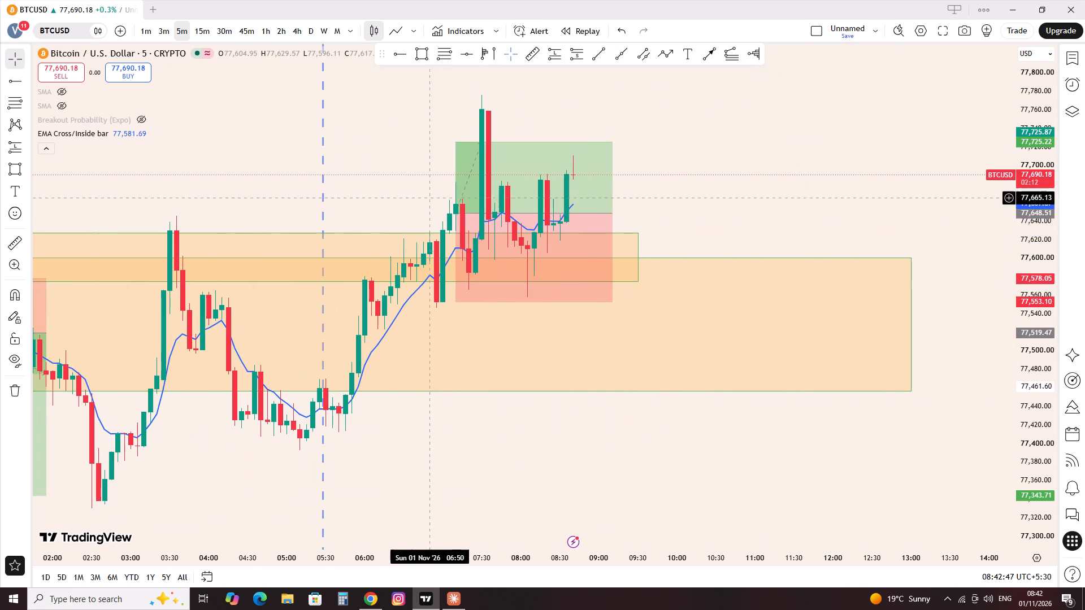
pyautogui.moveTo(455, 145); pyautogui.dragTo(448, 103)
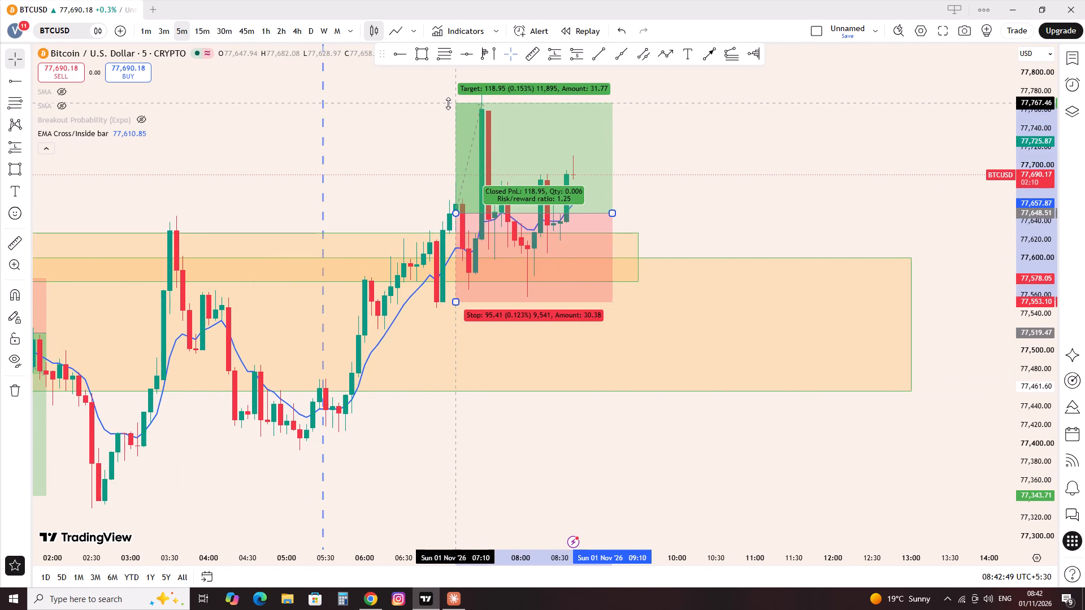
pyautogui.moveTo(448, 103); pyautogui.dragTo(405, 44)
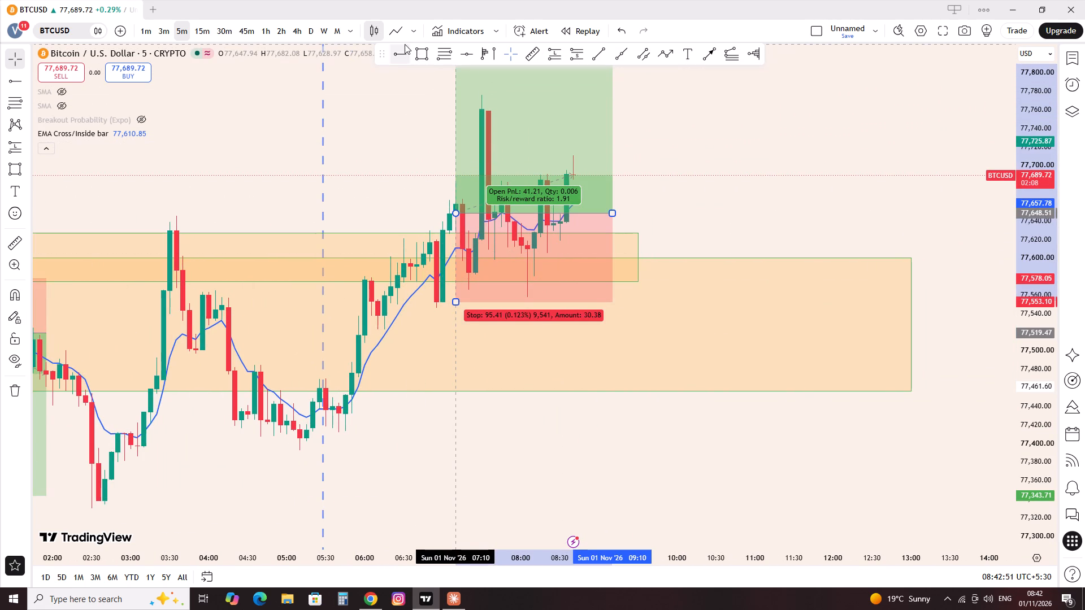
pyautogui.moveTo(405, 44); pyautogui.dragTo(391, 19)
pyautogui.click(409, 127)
# Switch to the 1-hour chart and delete the long and short positions placed on 1 Nov.
pyautogui.scroll(-5, 439, 146)
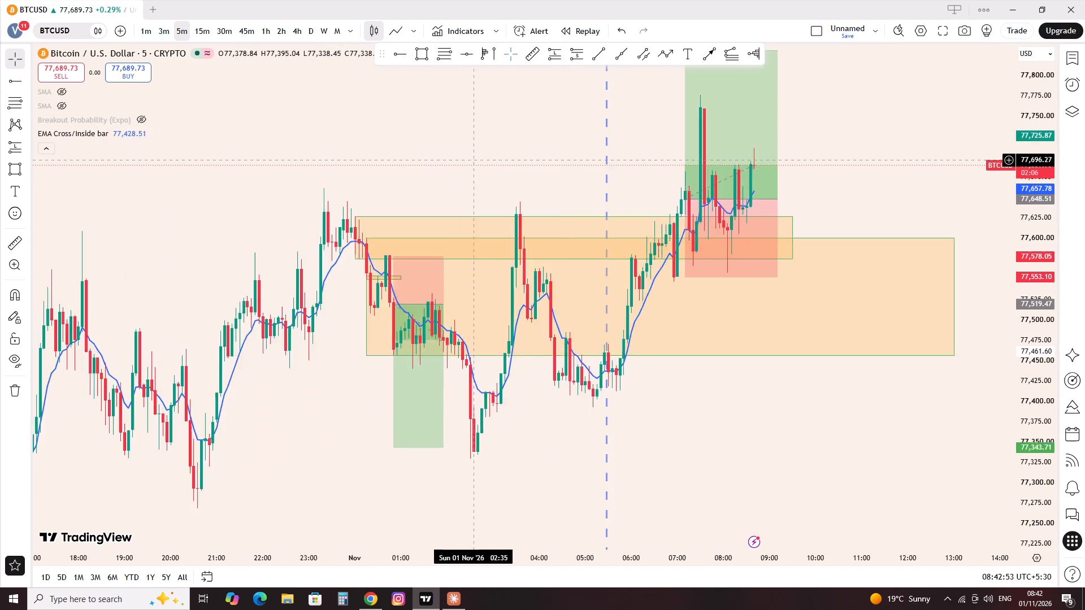
pyautogui.scroll(-5, 476, 160)
pyautogui.moveTo(636, 112); pyautogui.dragTo(637, 165)
pyautogui.moveTo(620, 172); pyautogui.dragTo(600, 177)
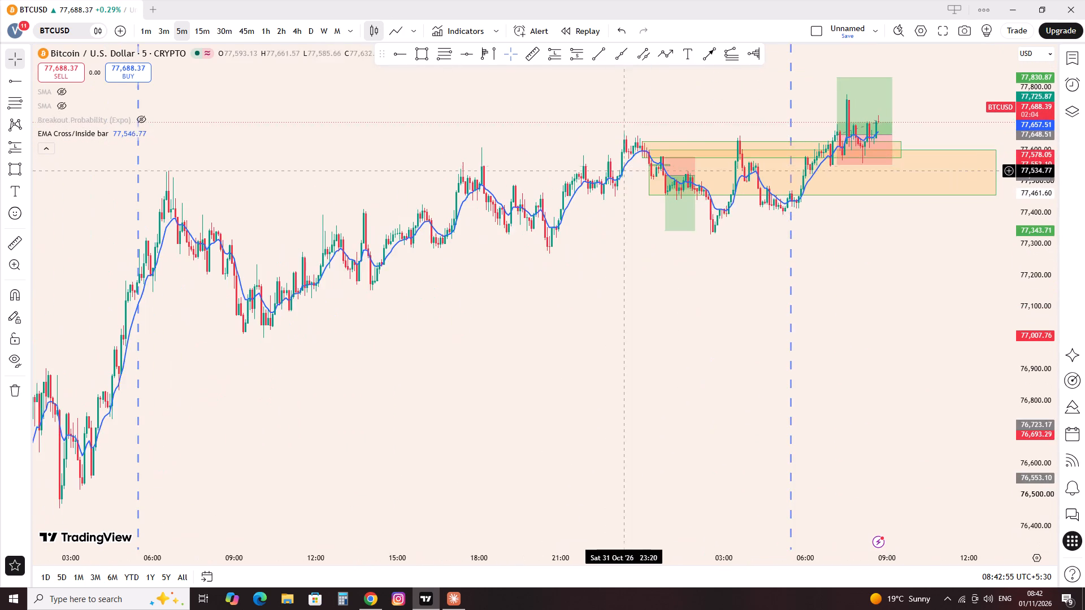
pyautogui.moveTo(600, 177); pyautogui.dragTo(476, 190)
pyautogui.click(252, 27)
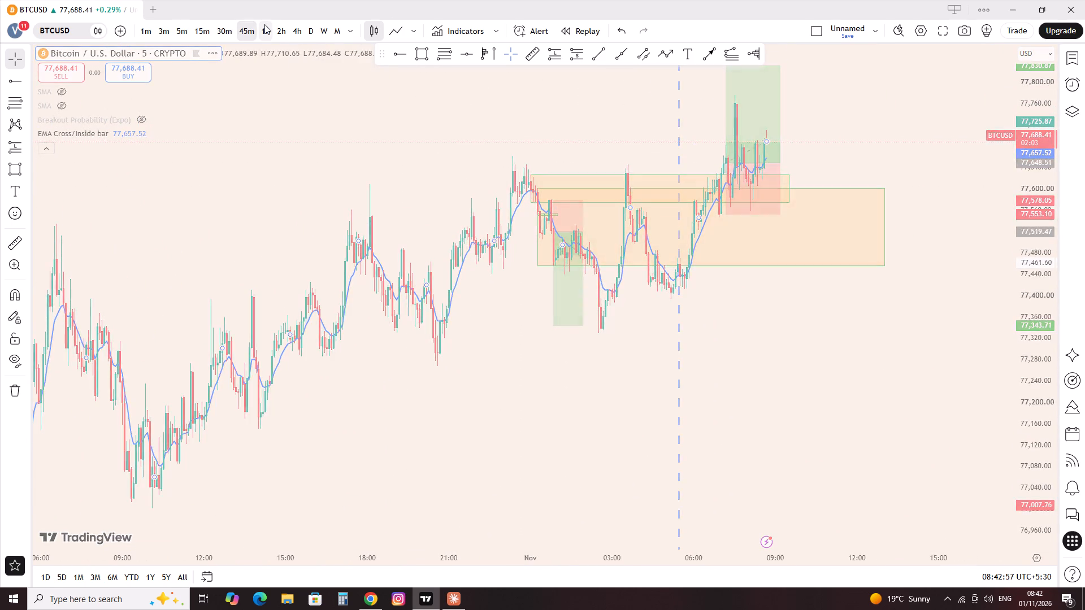
pyautogui.click(264, 24)
pyautogui.scroll(7, 411, 162)
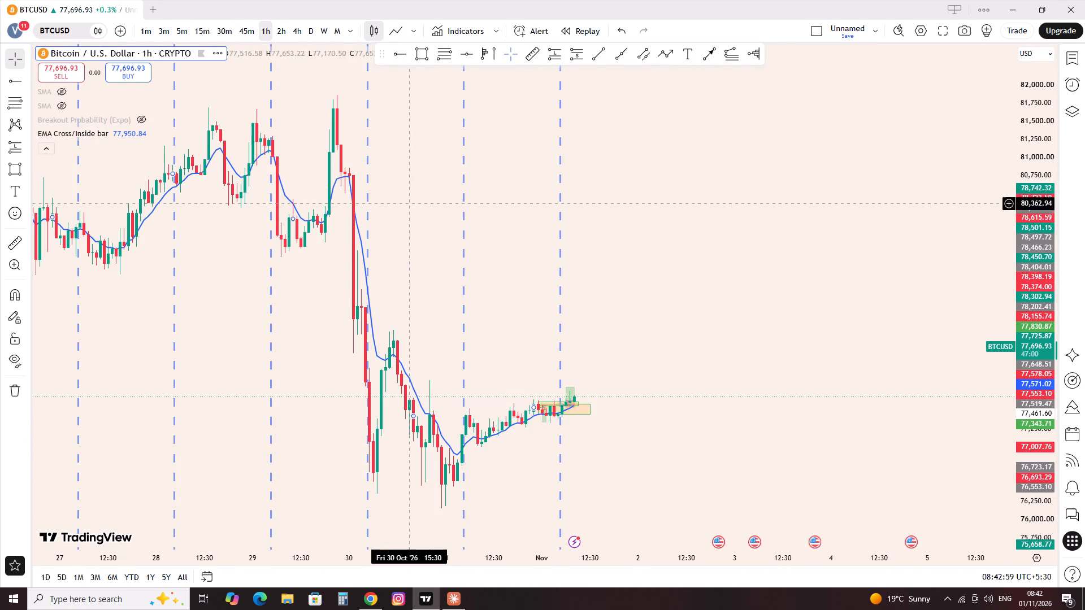
pyautogui.scroll(3, 410, 210)
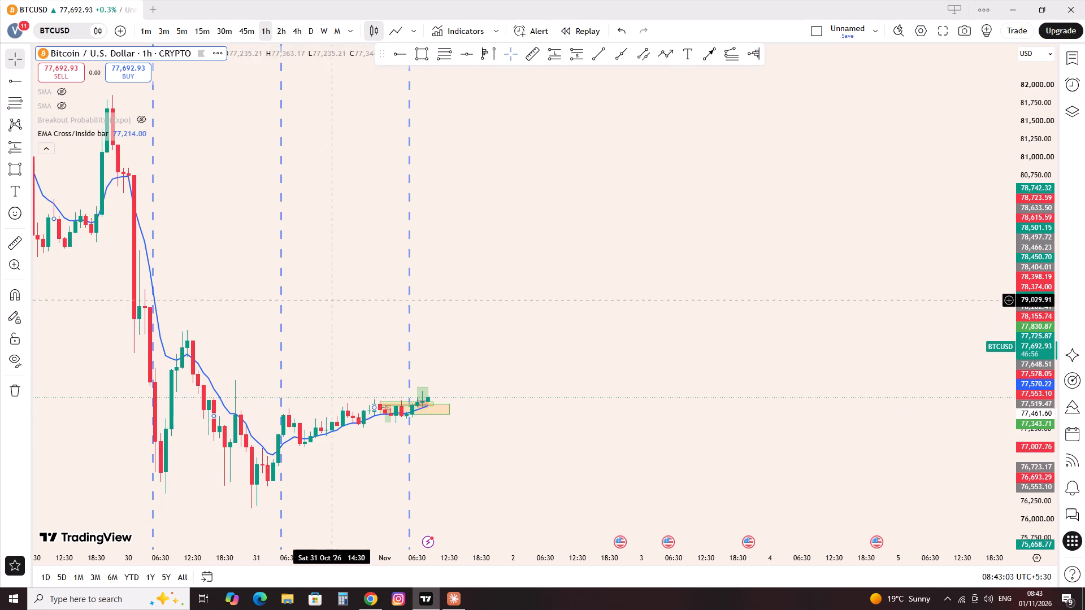
pyautogui.click(376, 298)
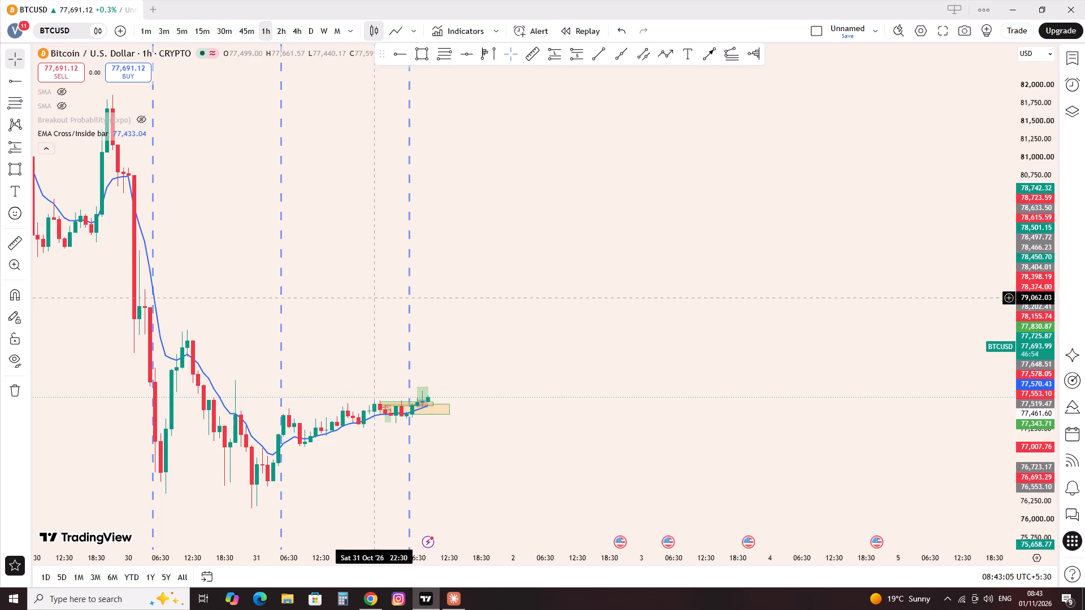
pyautogui.click(425, 389)
pyautogui.click(748, 68)
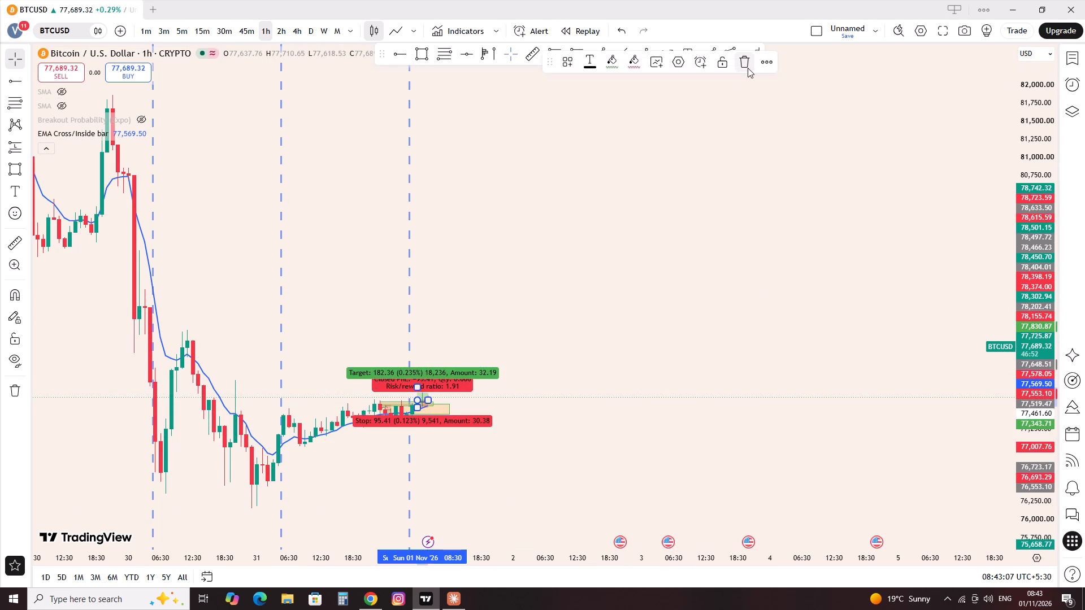
pyautogui.click(393, 412)
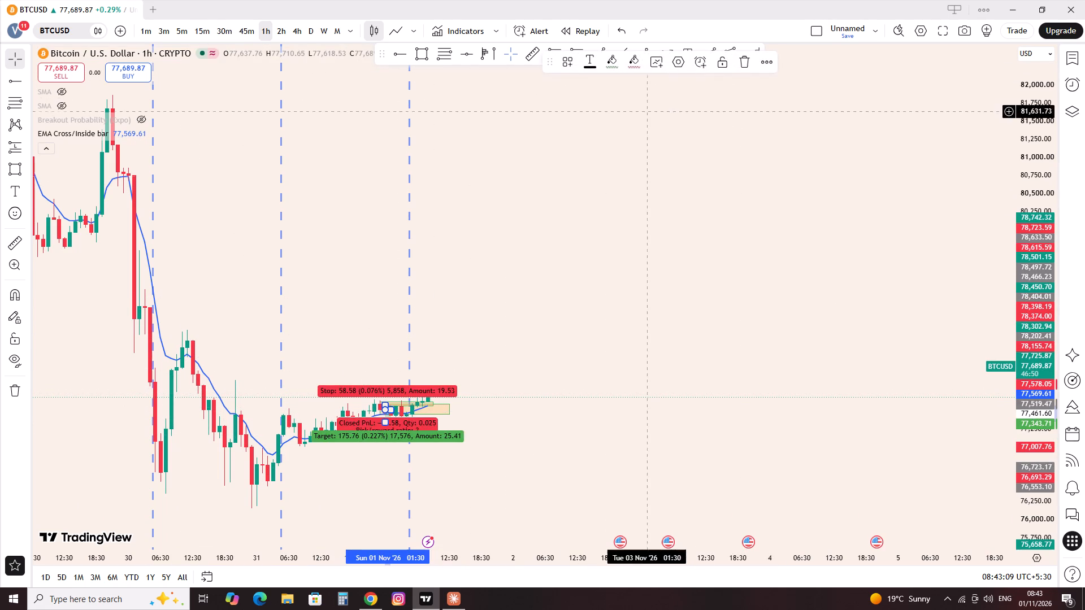
pyautogui.click(754, 66)
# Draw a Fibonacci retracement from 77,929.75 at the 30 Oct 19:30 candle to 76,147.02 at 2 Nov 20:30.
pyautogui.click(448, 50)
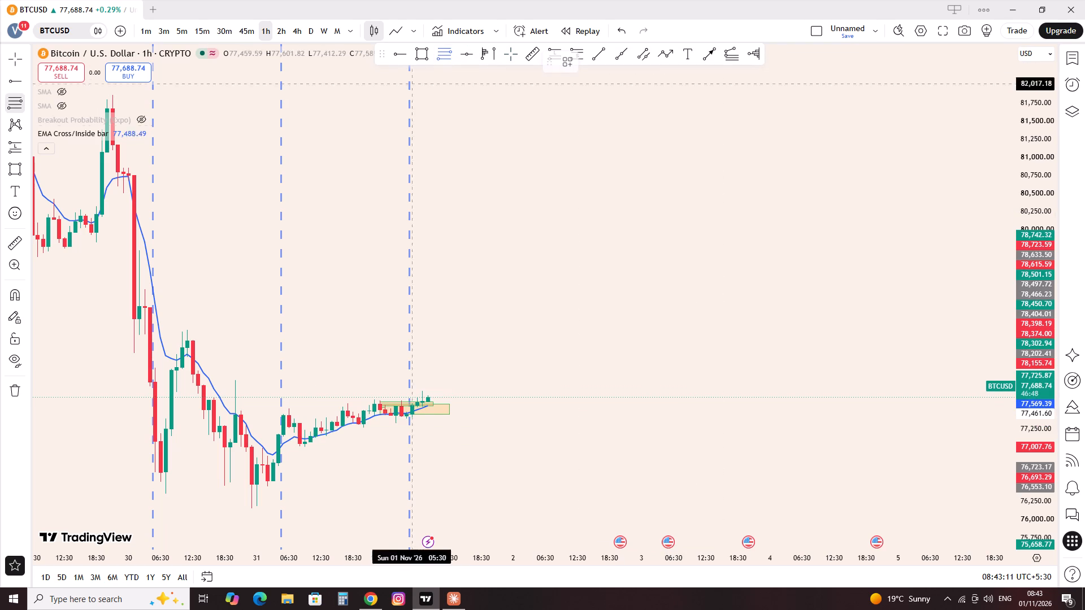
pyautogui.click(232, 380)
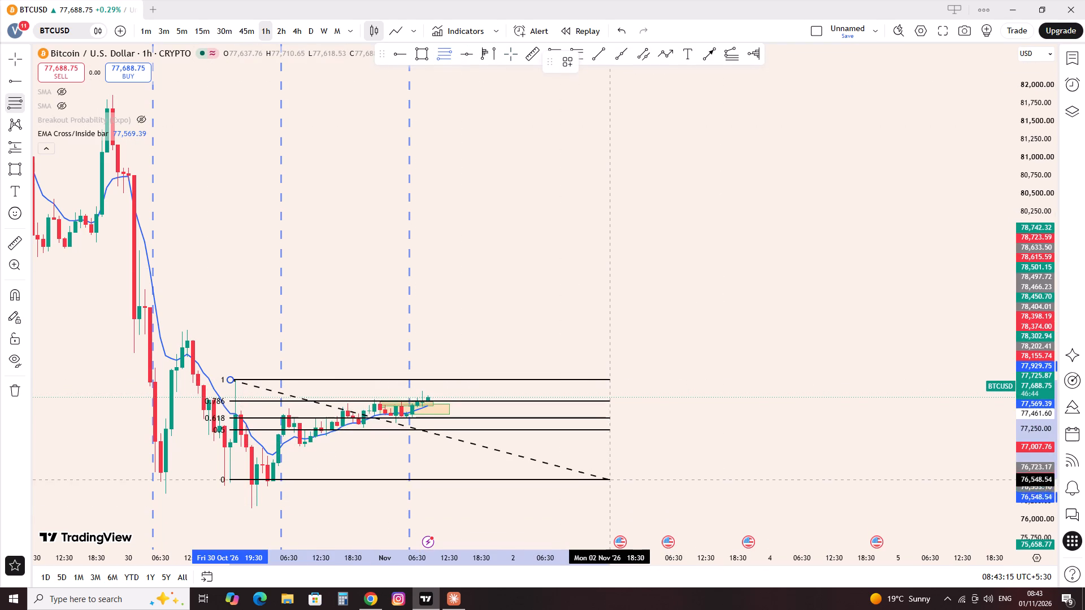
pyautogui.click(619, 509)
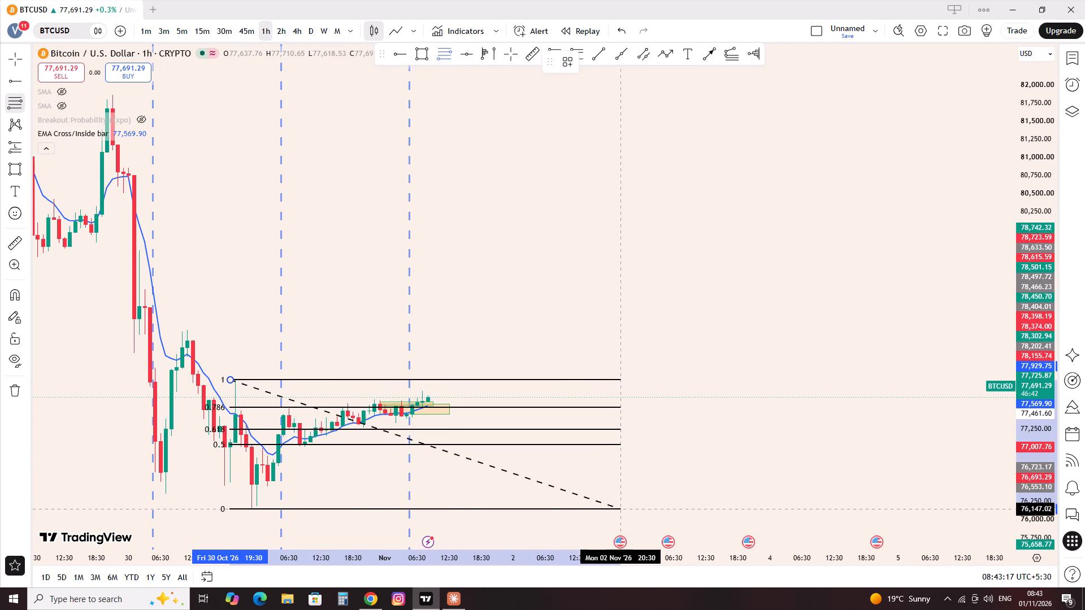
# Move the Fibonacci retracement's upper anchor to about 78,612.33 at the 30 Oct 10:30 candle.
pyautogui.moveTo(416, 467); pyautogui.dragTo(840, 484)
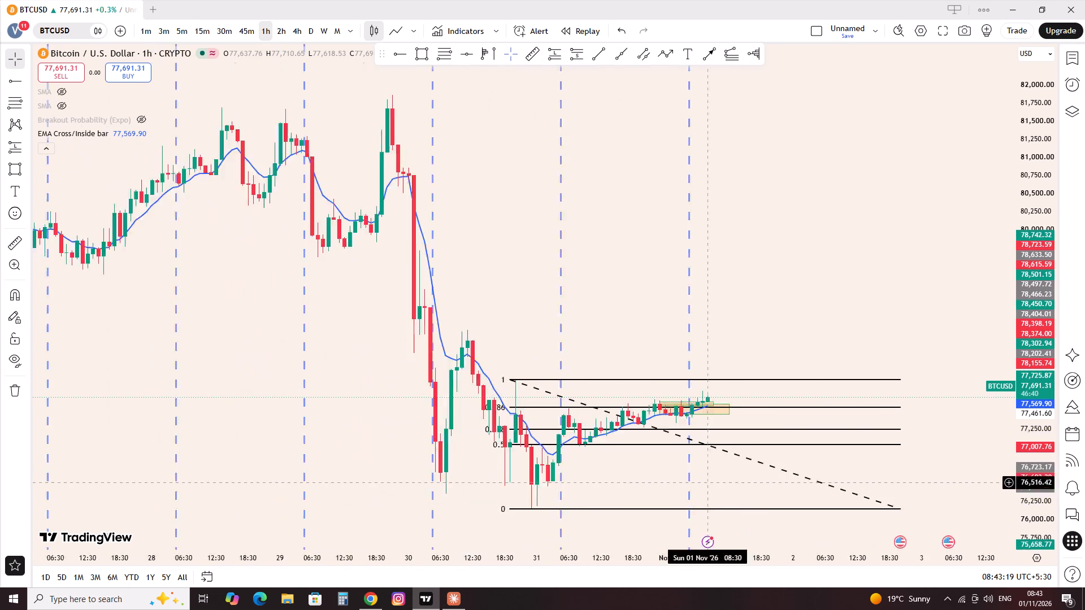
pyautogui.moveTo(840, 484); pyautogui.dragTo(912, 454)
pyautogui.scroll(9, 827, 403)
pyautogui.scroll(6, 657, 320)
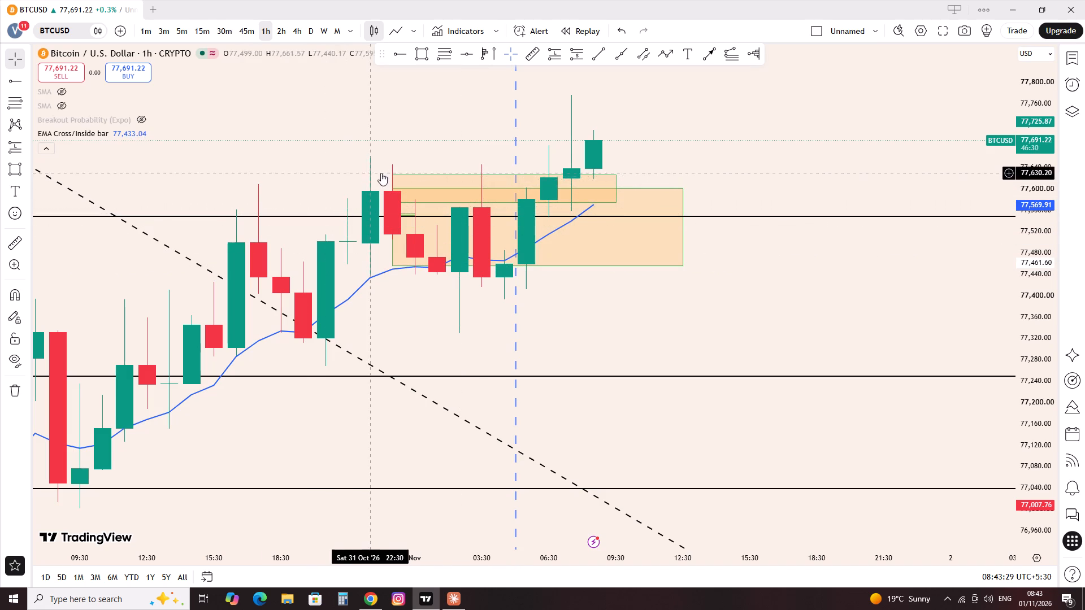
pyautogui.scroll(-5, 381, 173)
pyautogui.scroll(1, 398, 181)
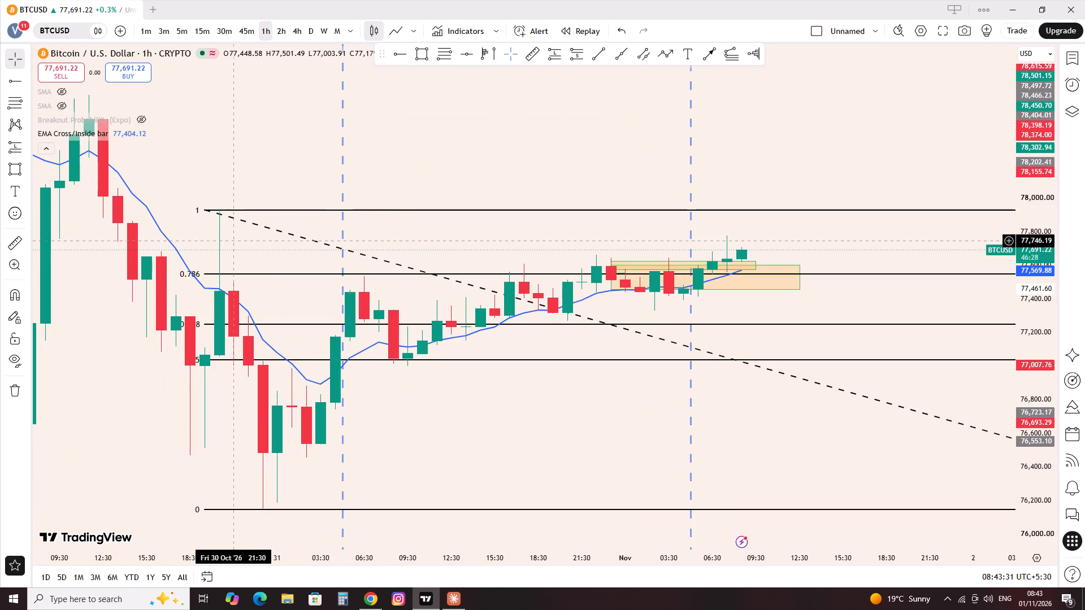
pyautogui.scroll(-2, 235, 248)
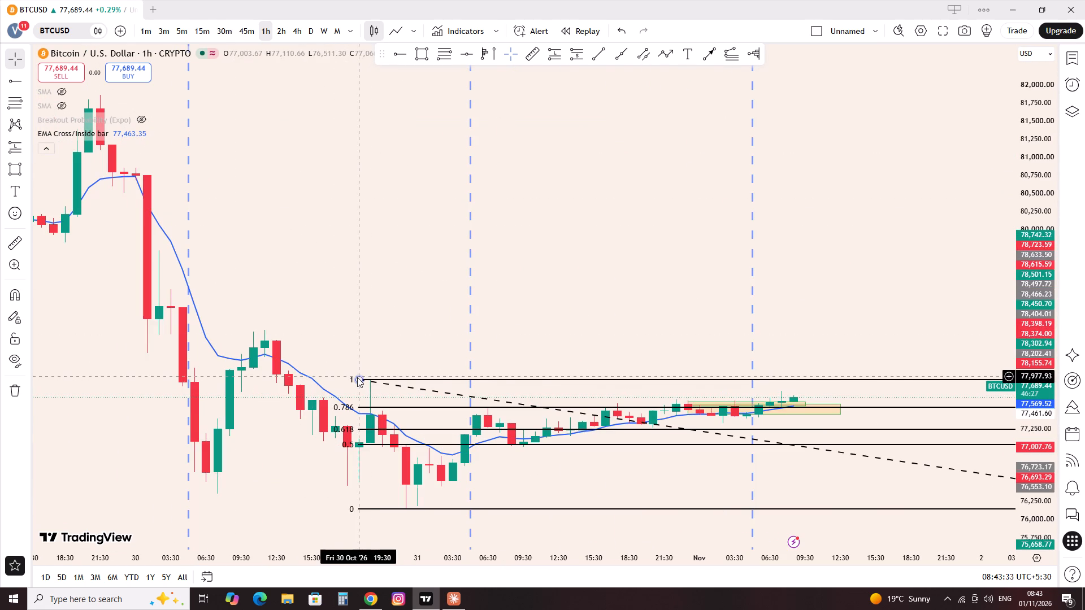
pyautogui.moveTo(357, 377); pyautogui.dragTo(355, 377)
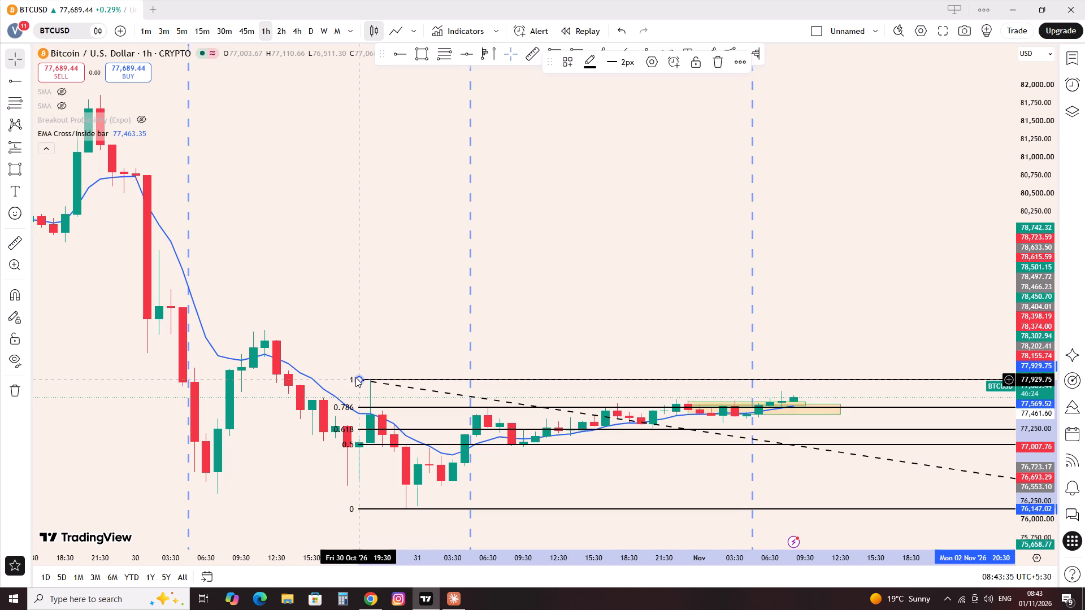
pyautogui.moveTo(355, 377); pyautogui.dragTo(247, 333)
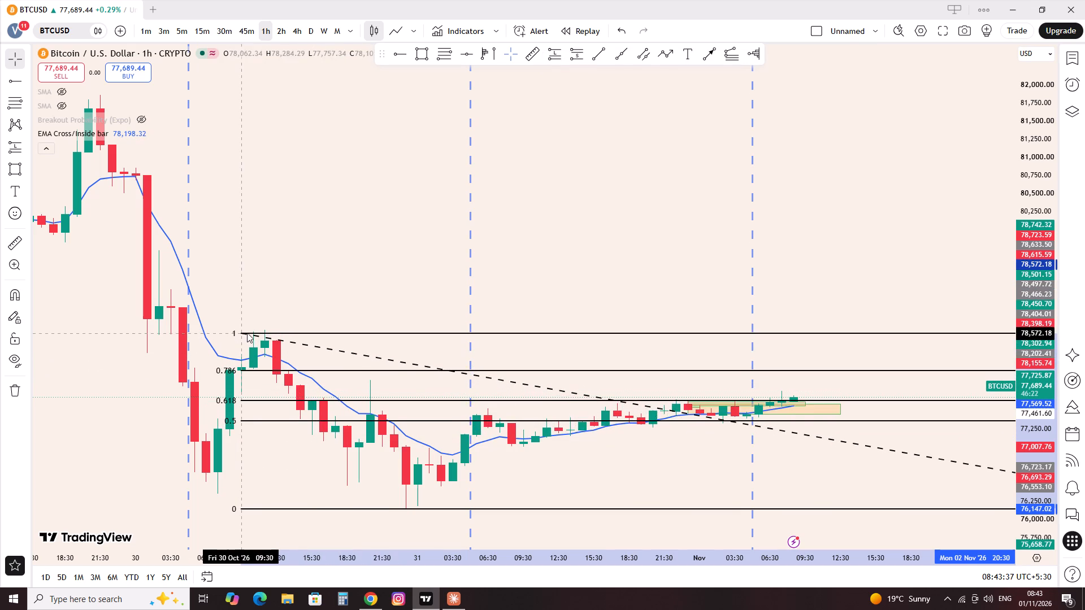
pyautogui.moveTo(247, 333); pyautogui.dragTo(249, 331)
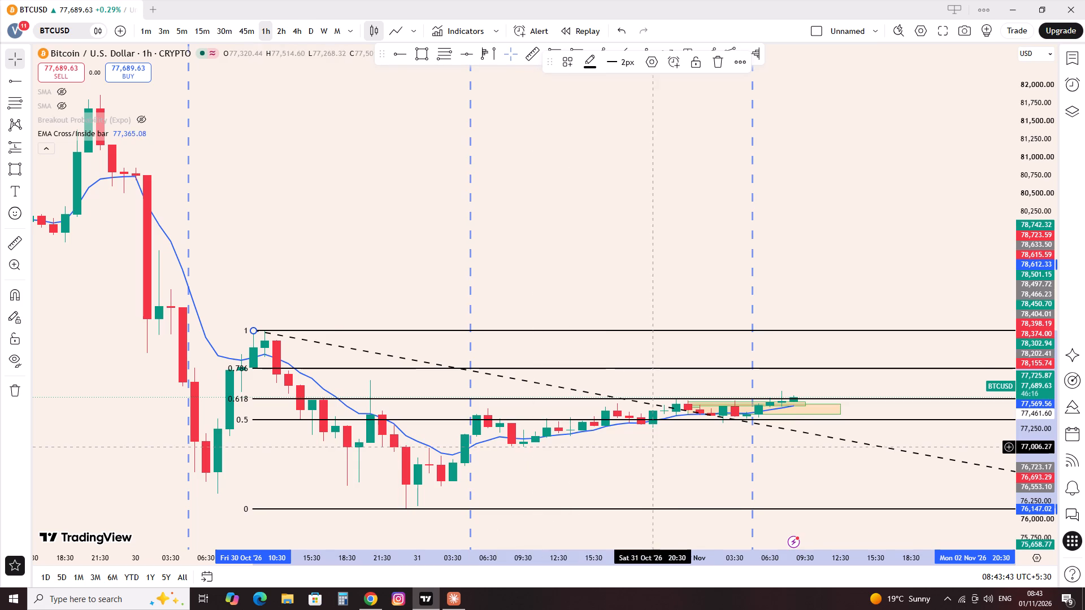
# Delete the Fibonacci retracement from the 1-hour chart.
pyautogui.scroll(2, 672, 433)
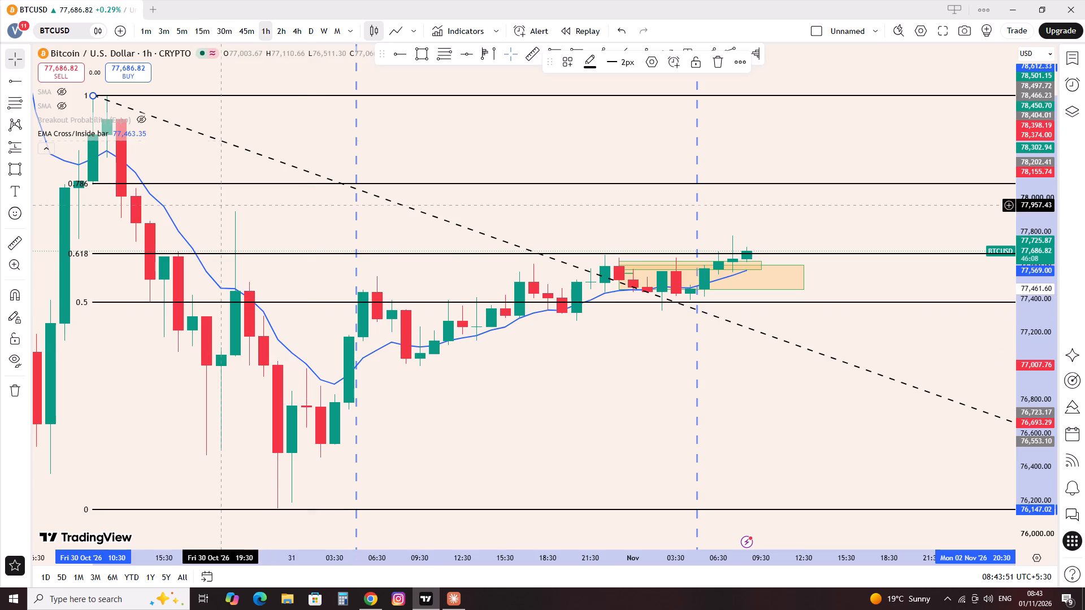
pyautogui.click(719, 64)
# Switch to the weekly chart and examine the recent candles against the black horizontal ray and the EMA.
pyautogui.click(325, 31)
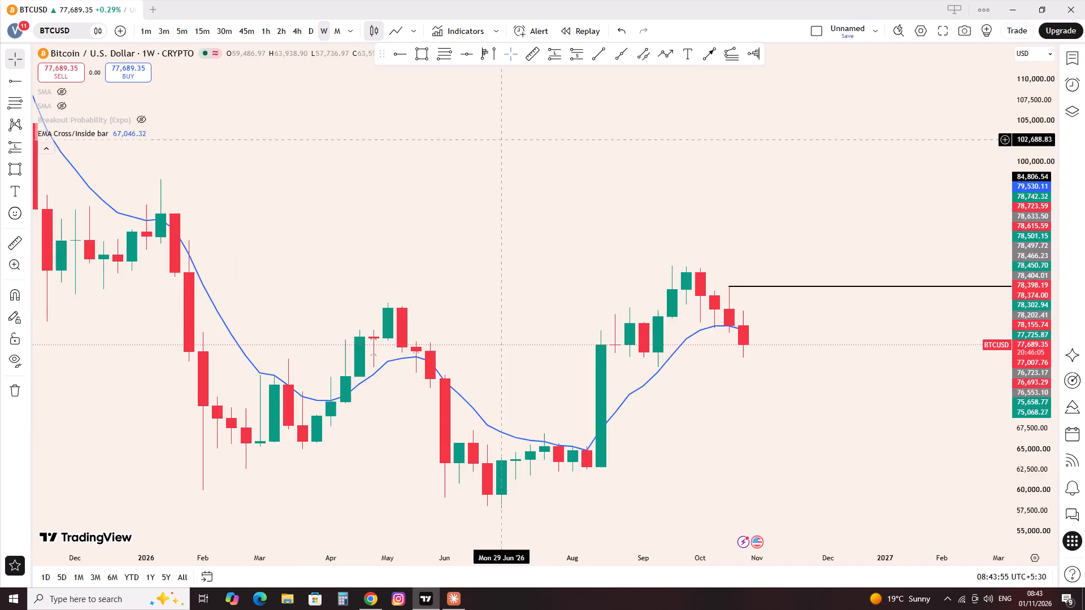
pyautogui.scroll(3, 629, 198)
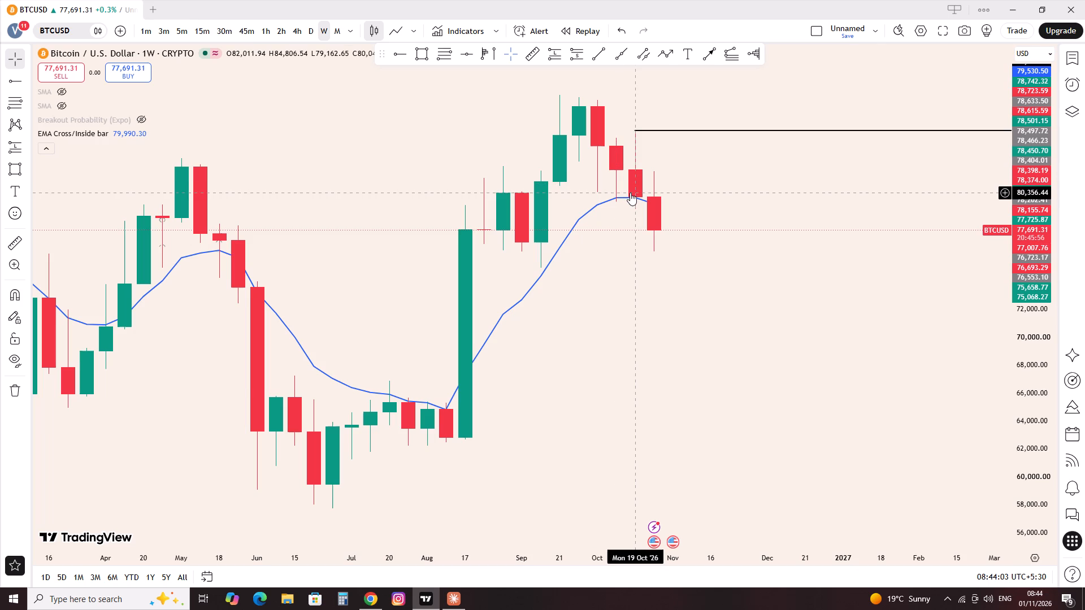
pyautogui.scroll(2, 630, 197)
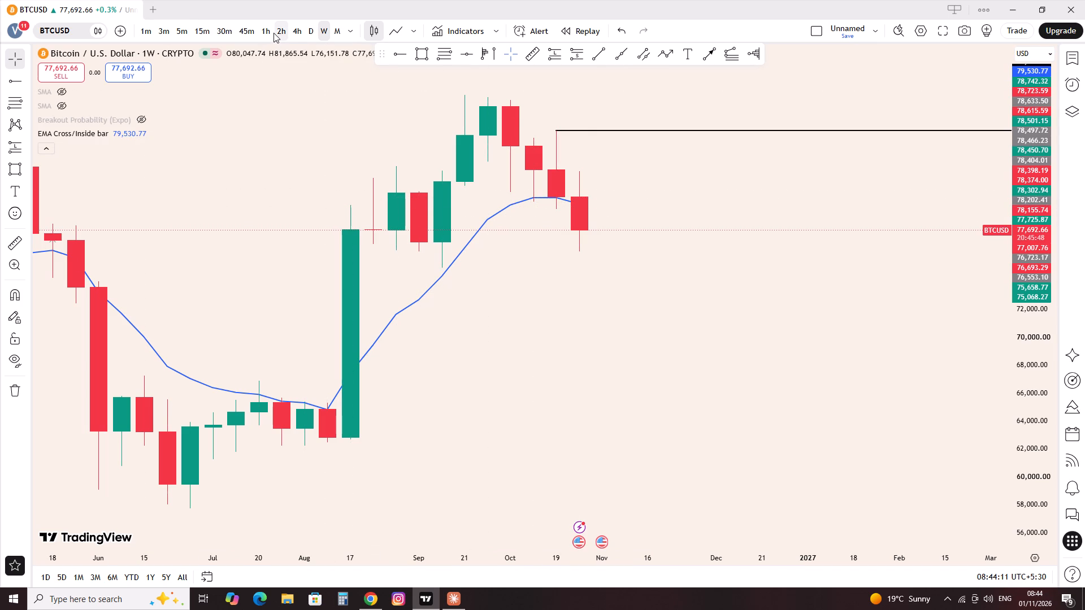
# Delete the black horizontal ray starting at the 19 Oct candle's high on the weekly chart.
pyautogui.click(557, 134)
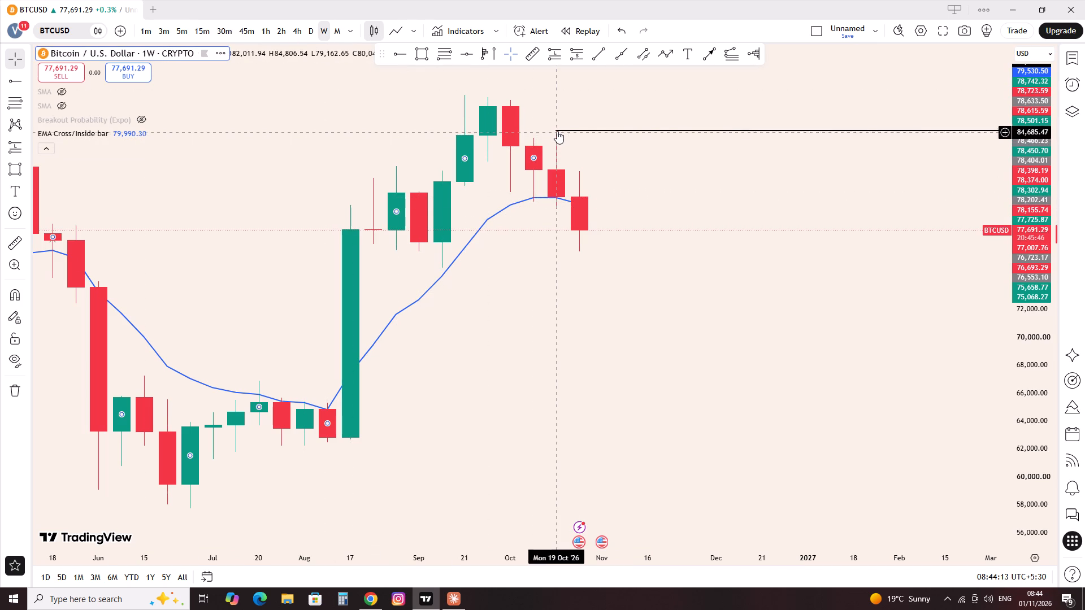
pyautogui.click(557, 131)
pyautogui.click(744, 68)
pyautogui.click(757, 63)
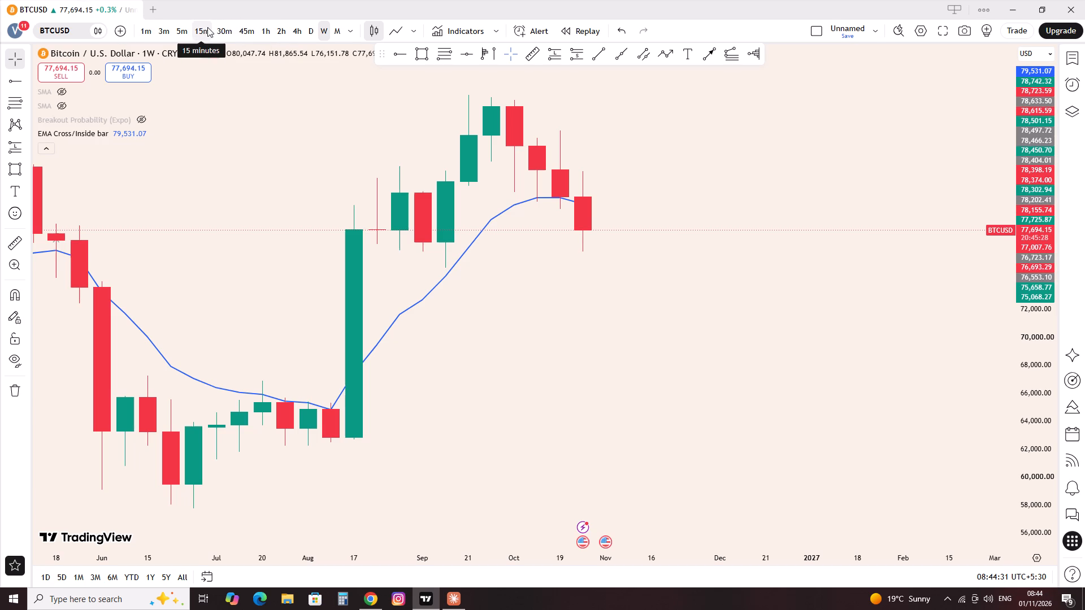
# Switch to the 1-hour chart and hide the EMA Cross/Inside bar indicator.
pyautogui.click(266, 33)
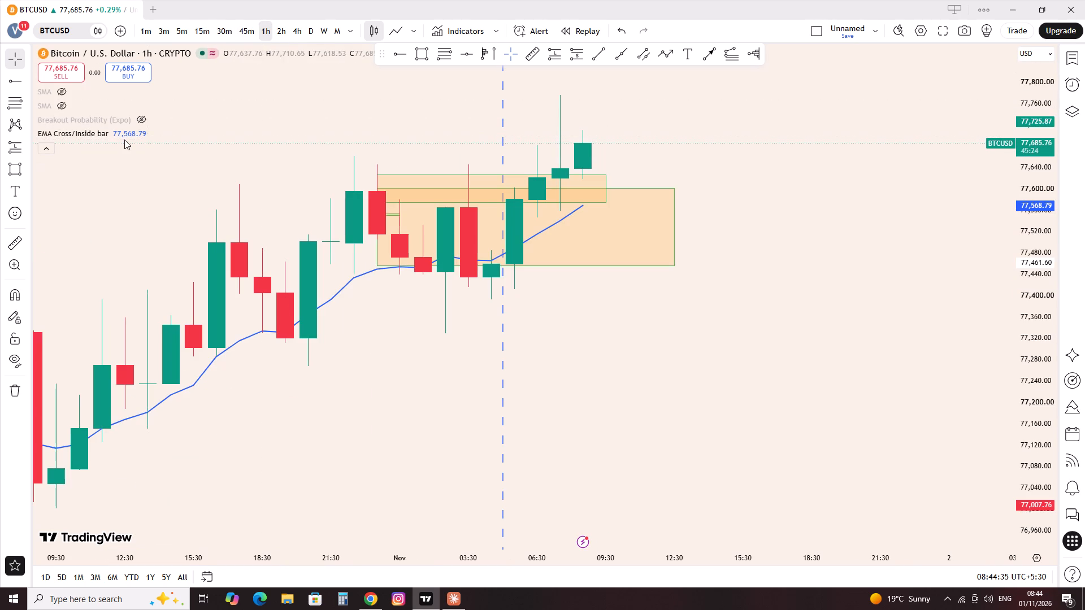
pyautogui.click(120, 129)
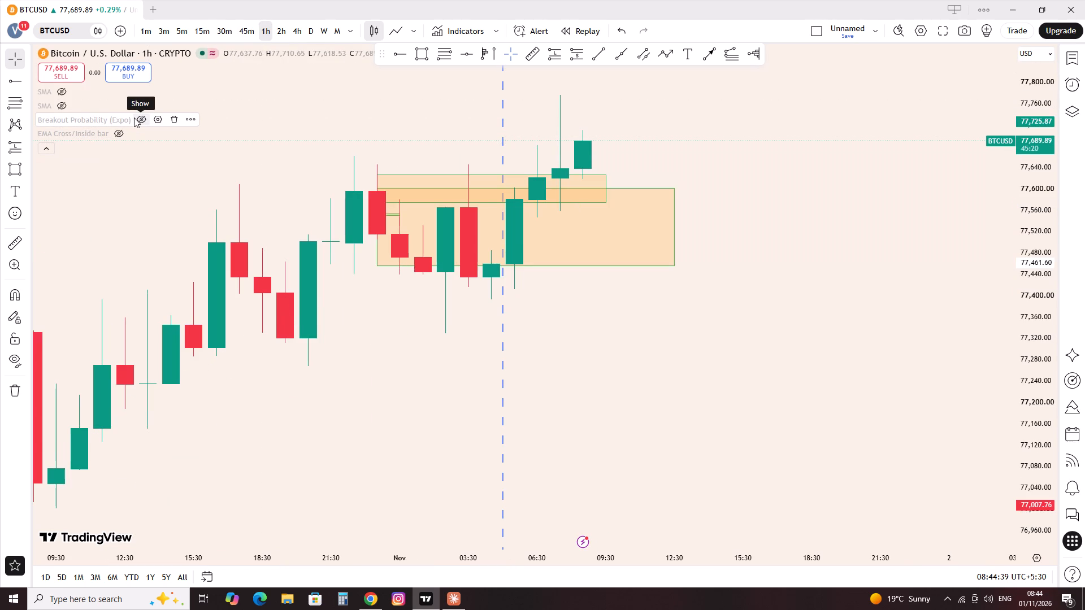
# Remove the Breakout Probability (Expo) indicator from the chart.
pyautogui.click(166, 119)
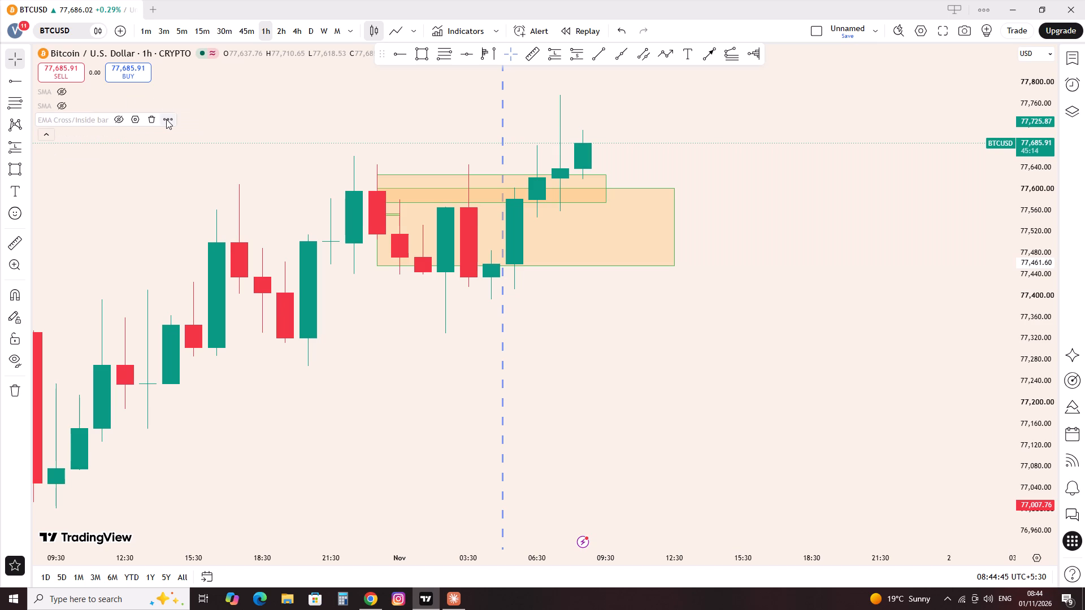
# Add the favourite indicator CPR with Pivot Levels to the 1-hour chart.
pyautogui.click(427, 33)
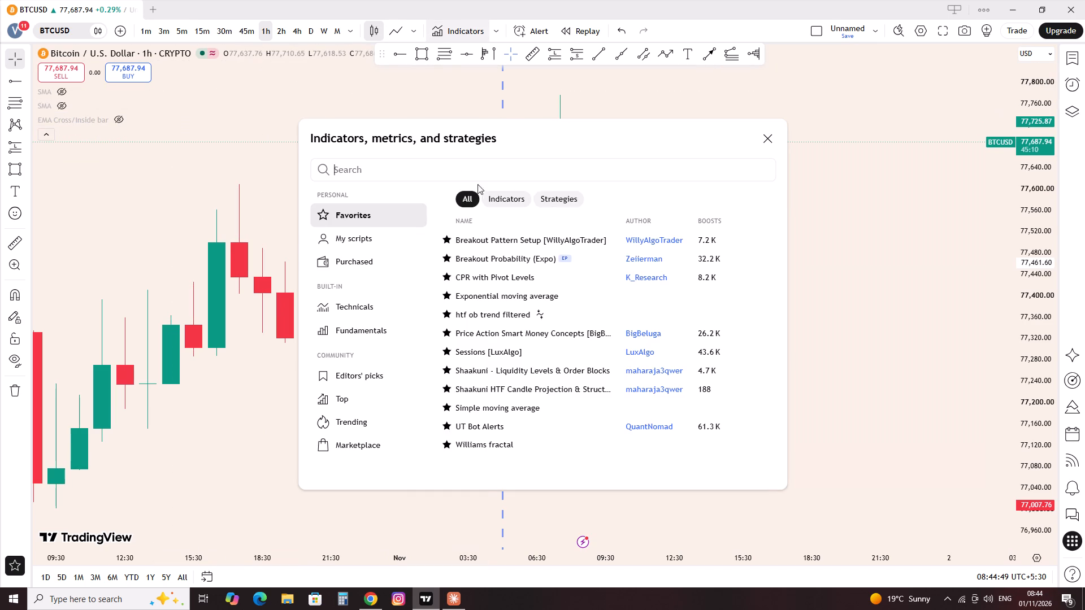
pyautogui.click(540, 285)
pyautogui.click(771, 137)
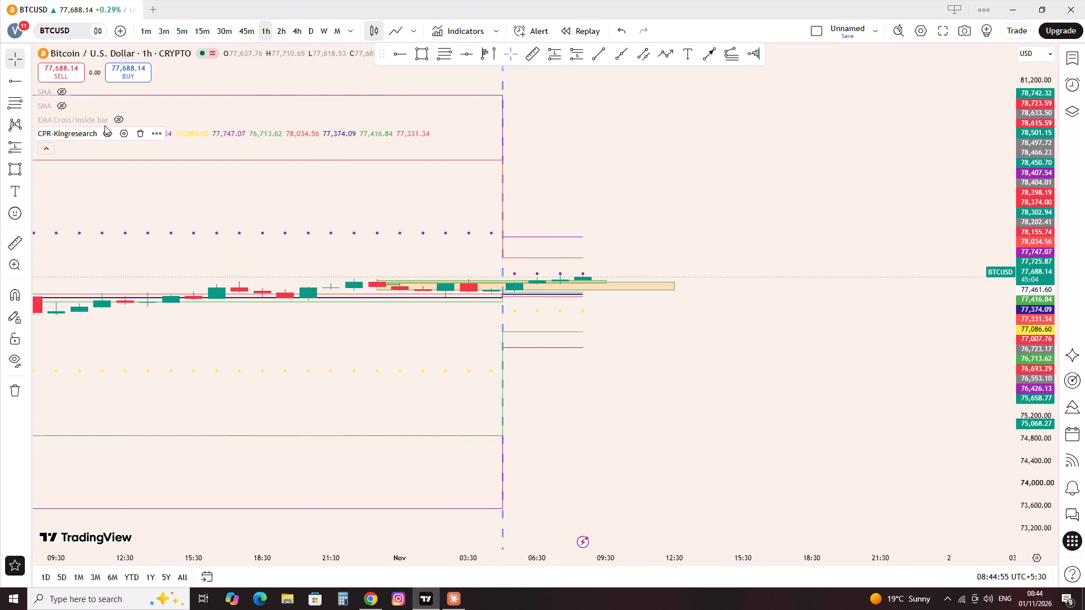
# Turn off the S3, R3, S1, R1, S2 and R2 plots of CPR-Kingresearch, keeping only PP, CR and CS.
pyautogui.click(120, 131)
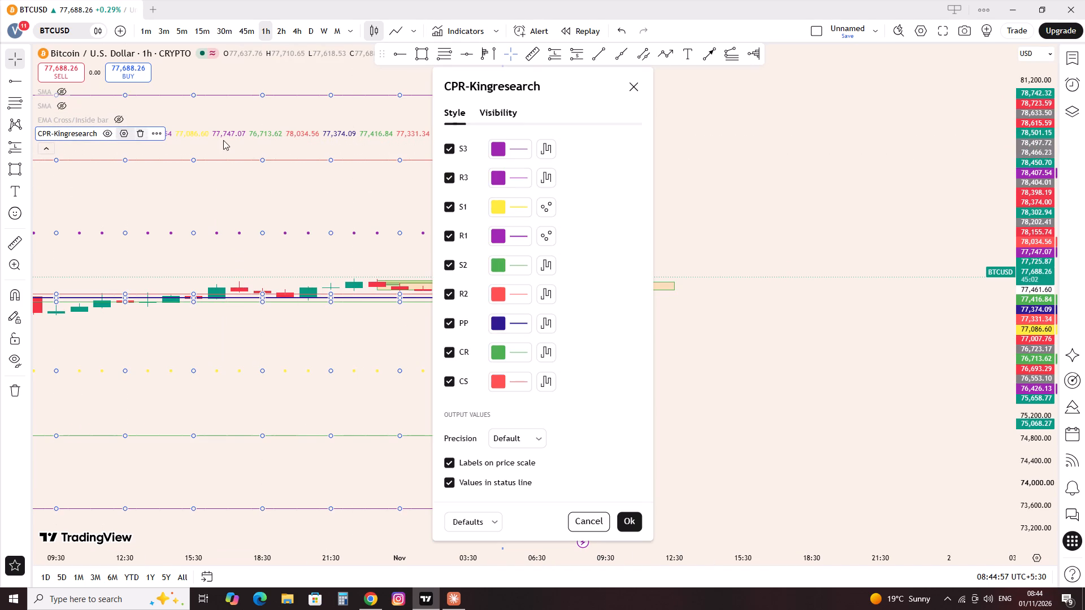
pyautogui.click(443, 150)
pyautogui.click(454, 141)
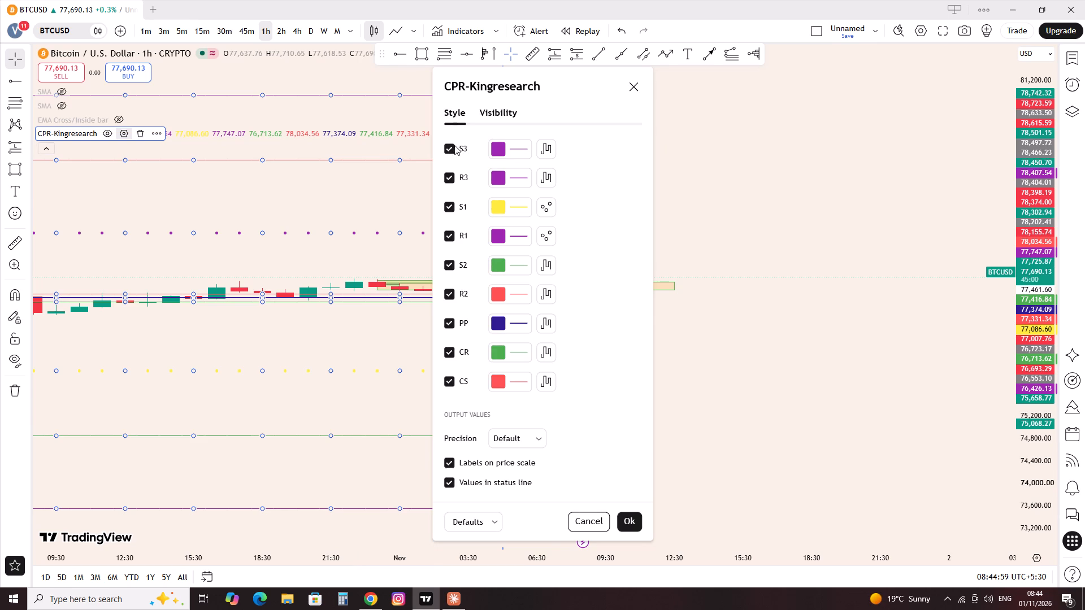
pyautogui.click(454, 150)
pyautogui.click(454, 176)
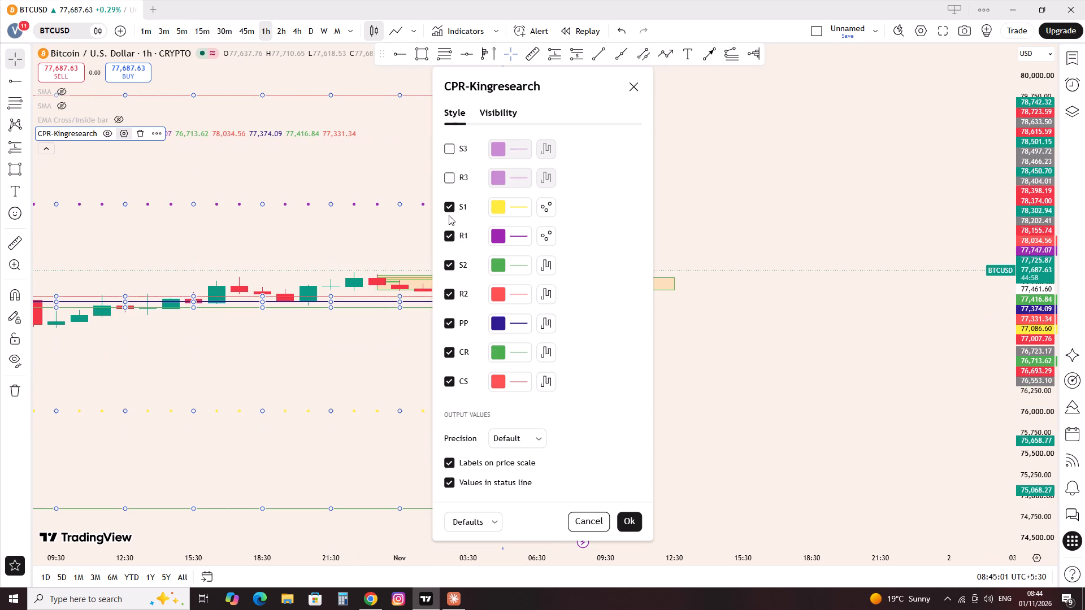
pyautogui.click(449, 215)
pyautogui.click(449, 211)
pyautogui.click(452, 234)
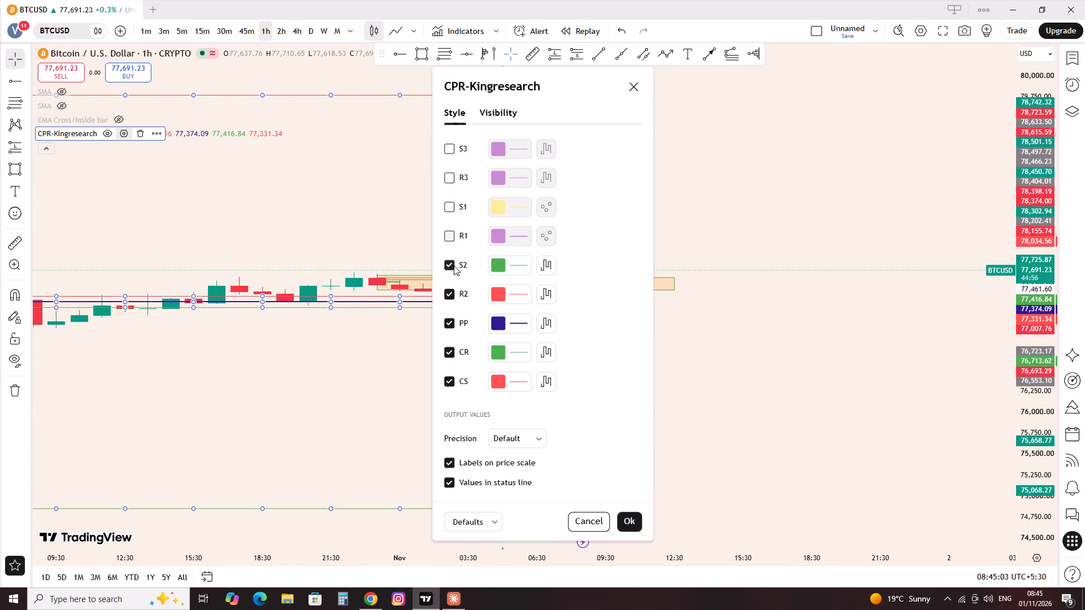
pyautogui.click(449, 265)
pyautogui.click(448, 298)
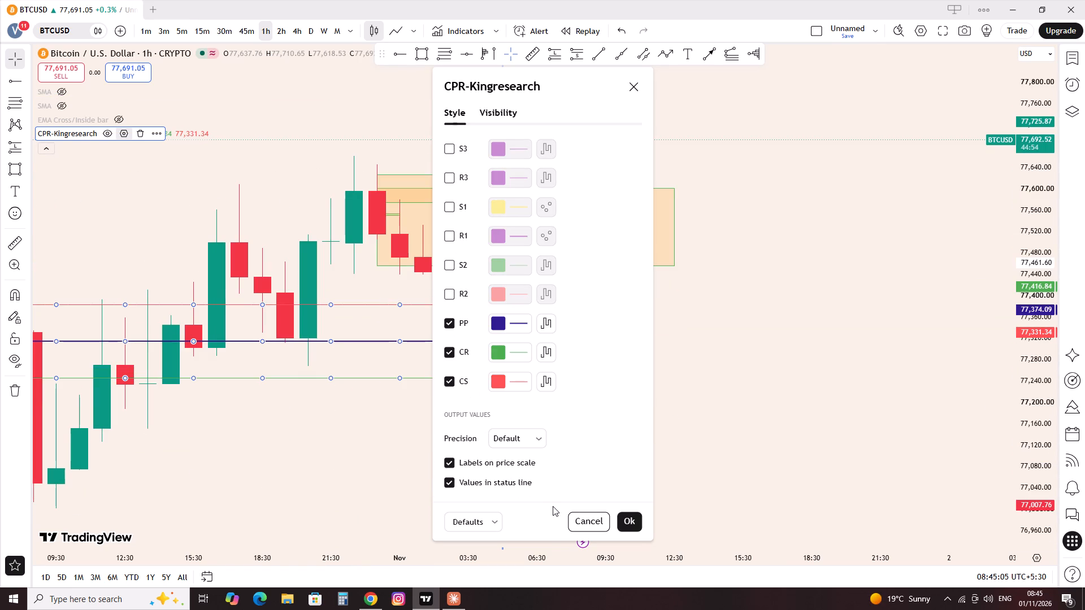
pyautogui.click(629, 523)
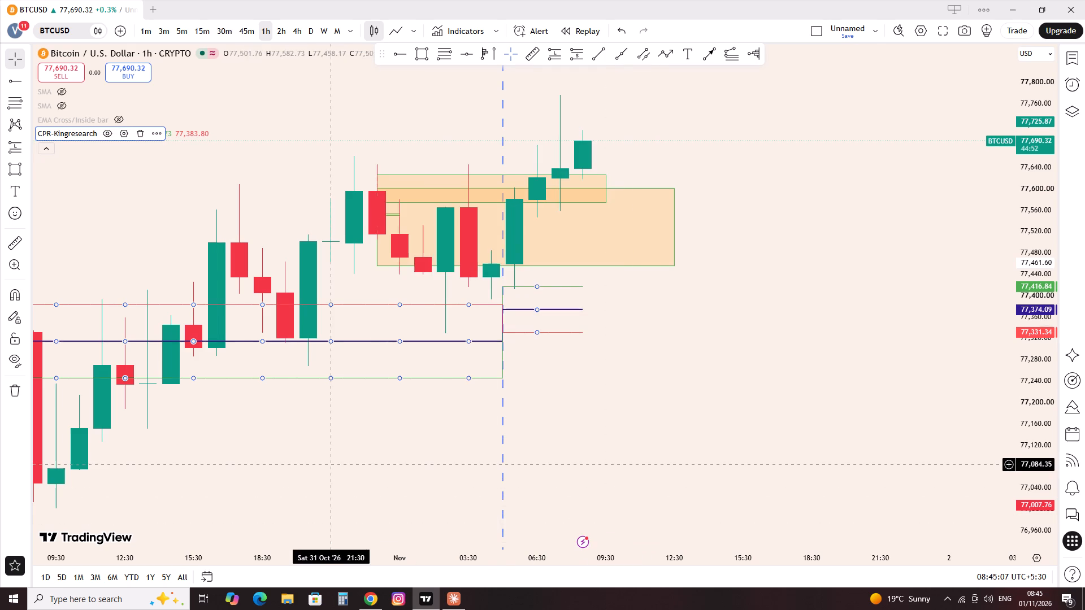
# Examine the 31 Oct and 1 Nov hourly candles against the CPR lines and the orange zones.
pyautogui.moveTo(323, 464); pyautogui.dragTo(349, 465)
pyautogui.moveTo(332, 463); pyautogui.dragTo(566, 486)
pyautogui.scroll(4, 357, 252)
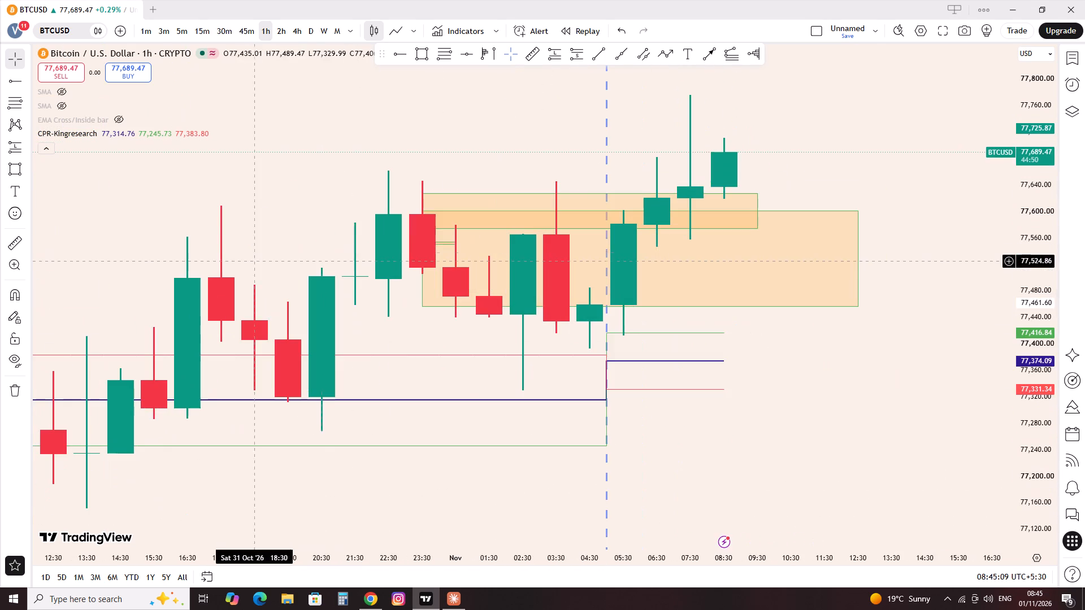
pyautogui.moveTo(213, 261); pyautogui.dragTo(493, 323)
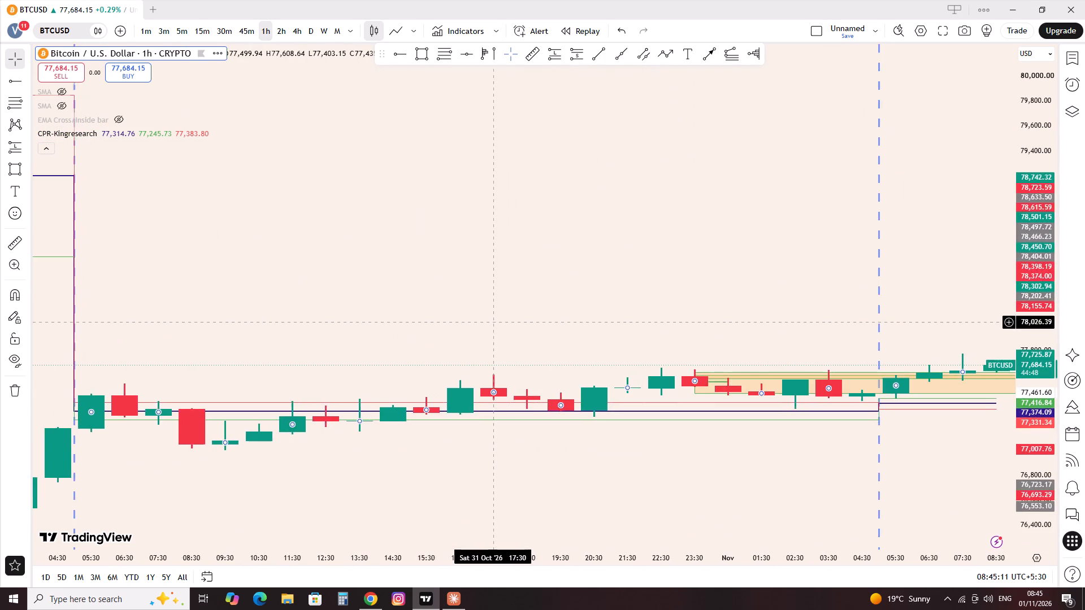
pyautogui.moveTo(493, 323); pyautogui.dragTo(447, 314)
pyautogui.click(363, 233)
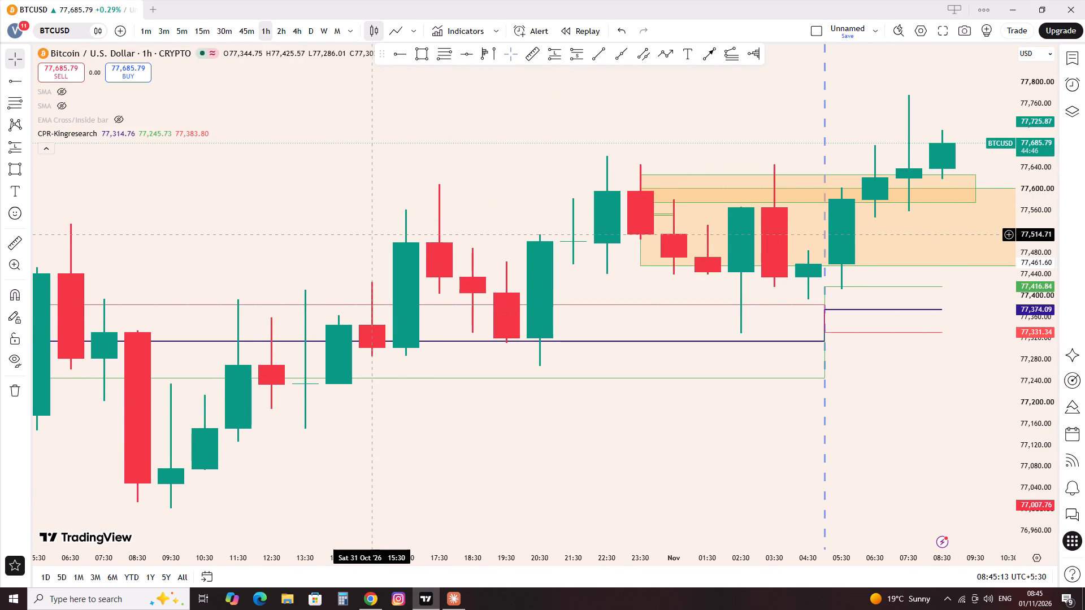
pyautogui.scroll(-1, 362, 236)
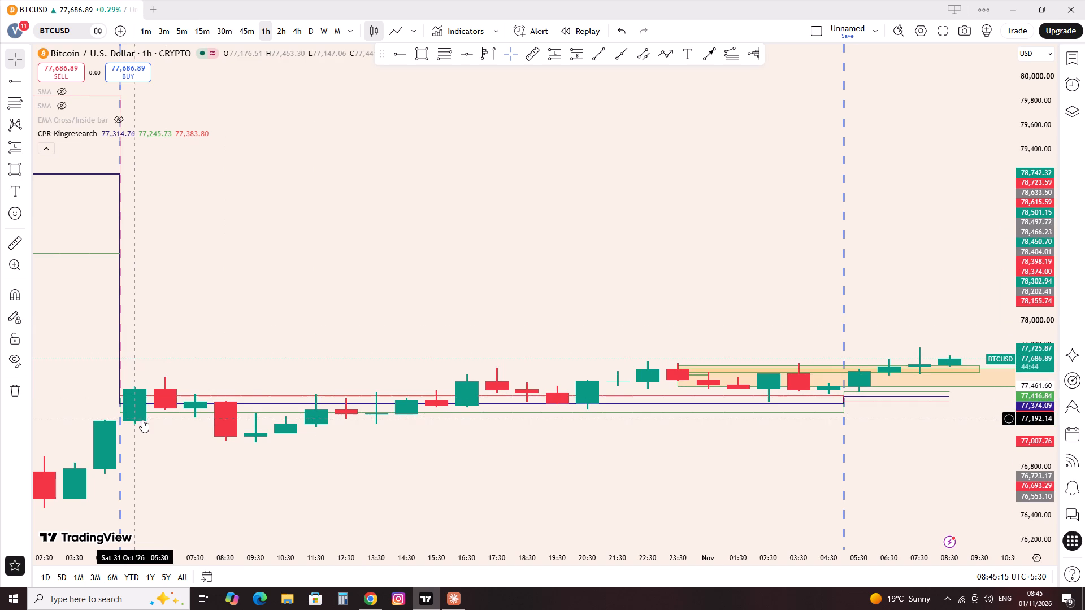
pyautogui.scroll(2, 262, 277)
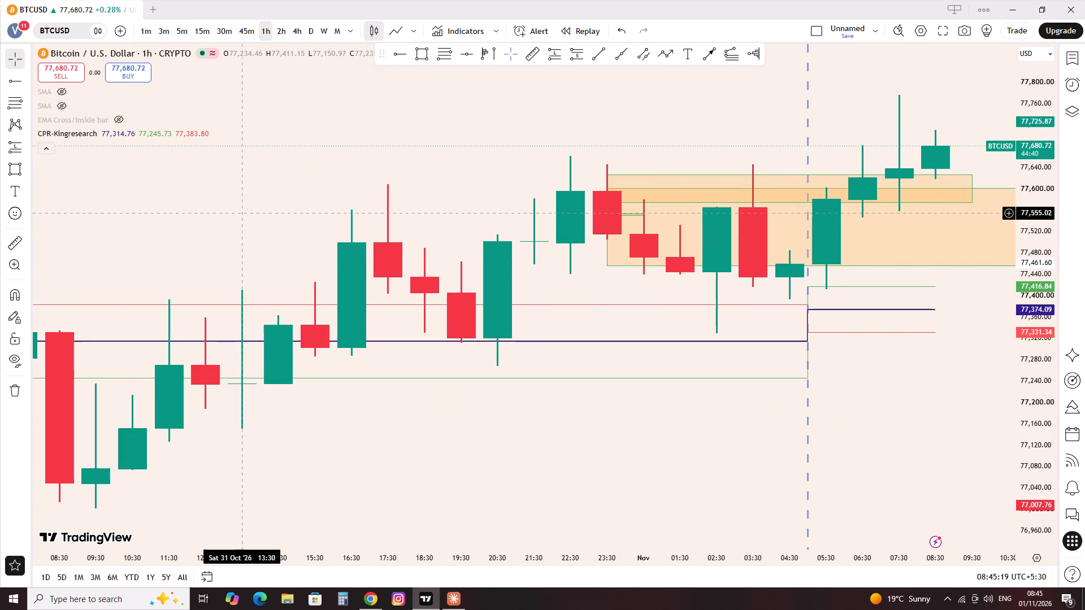
pyautogui.moveTo(231, 213); pyautogui.dragTo(372, 221)
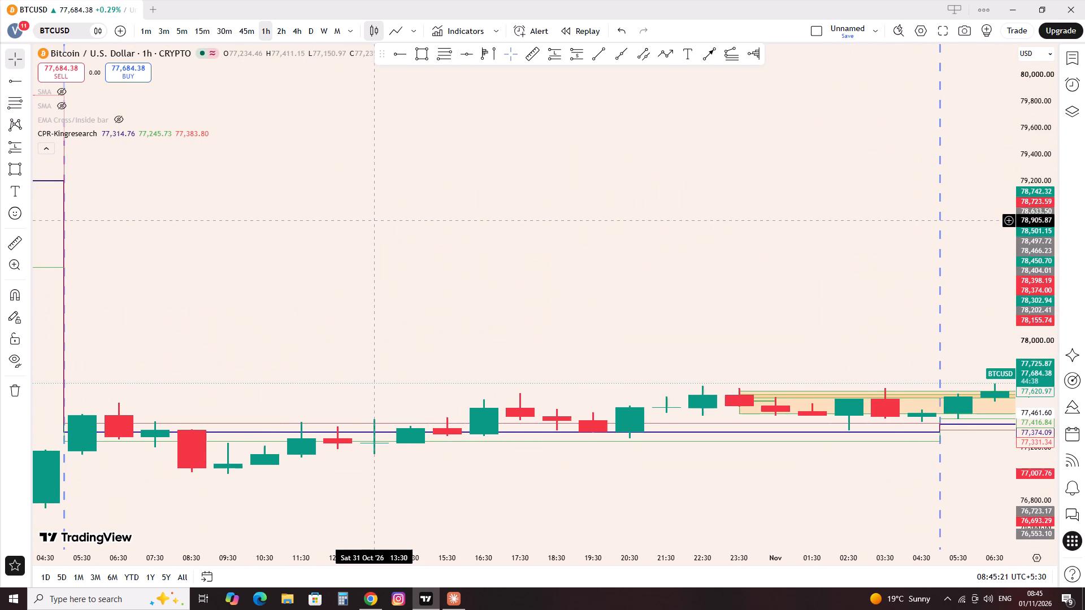
pyautogui.moveTo(372, 221); pyautogui.dragTo(372, 221)
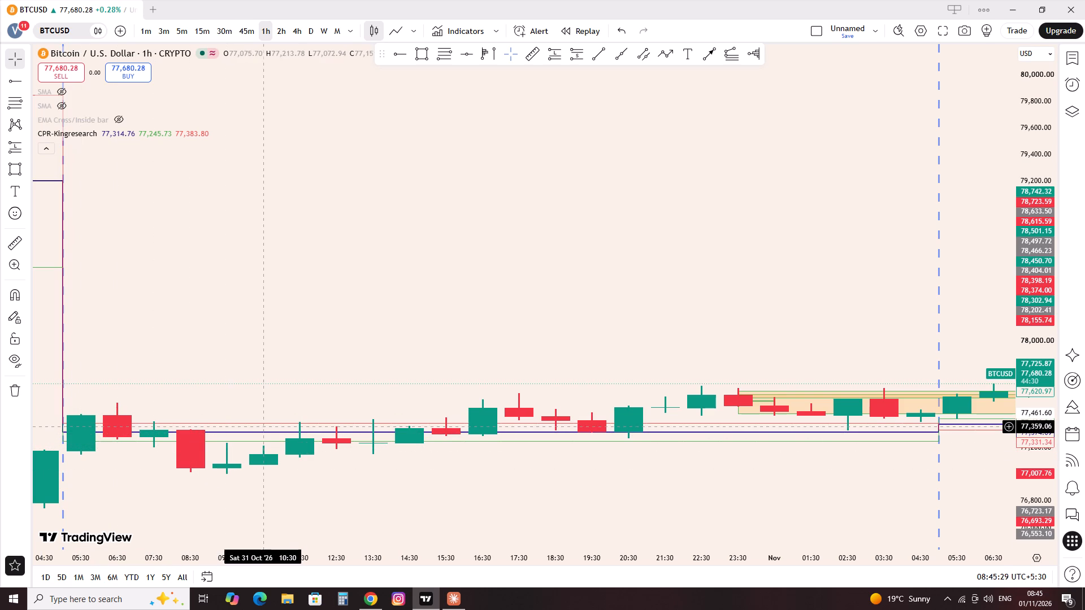
pyautogui.moveTo(393, 351); pyautogui.dragTo(326, 351)
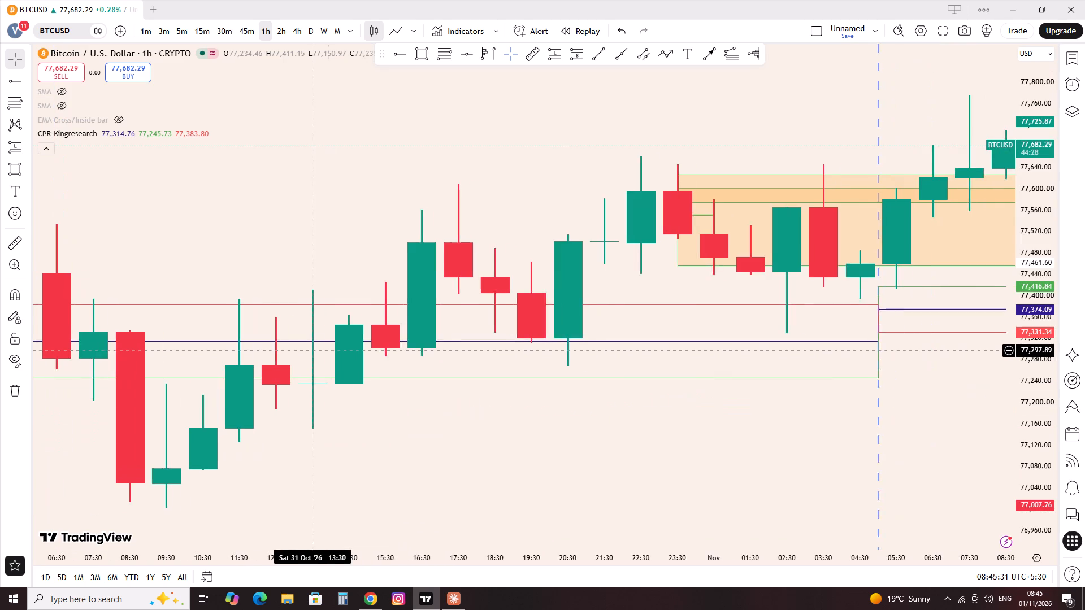
pyautogui.moveTo(326, 351); pyautogui.dragTo(319, 350)
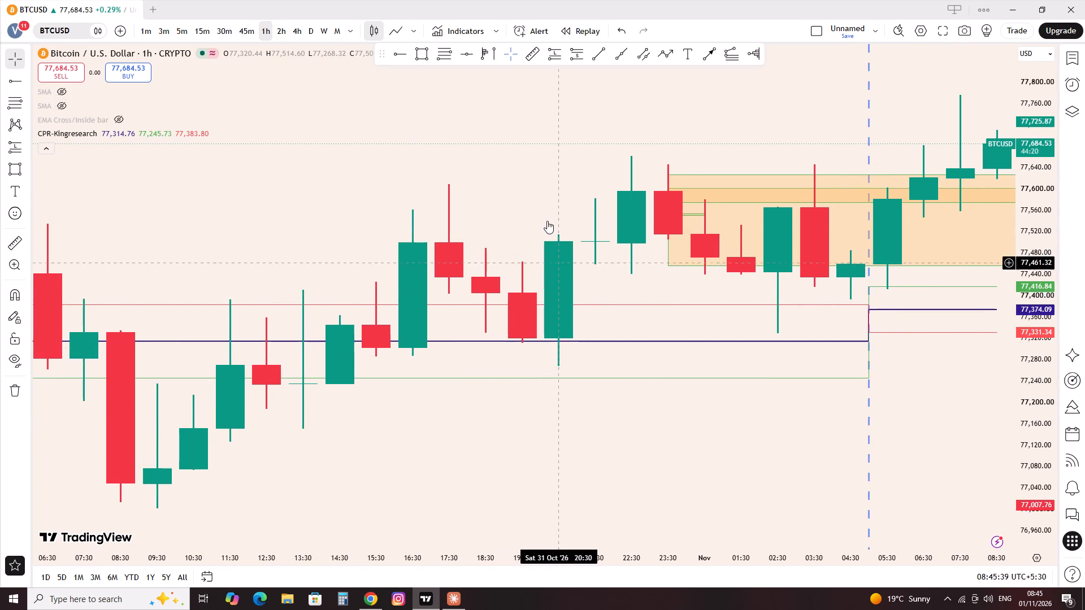
pyautogui.moveTo(545, 201); pyautogui.dragTo(324, 215)
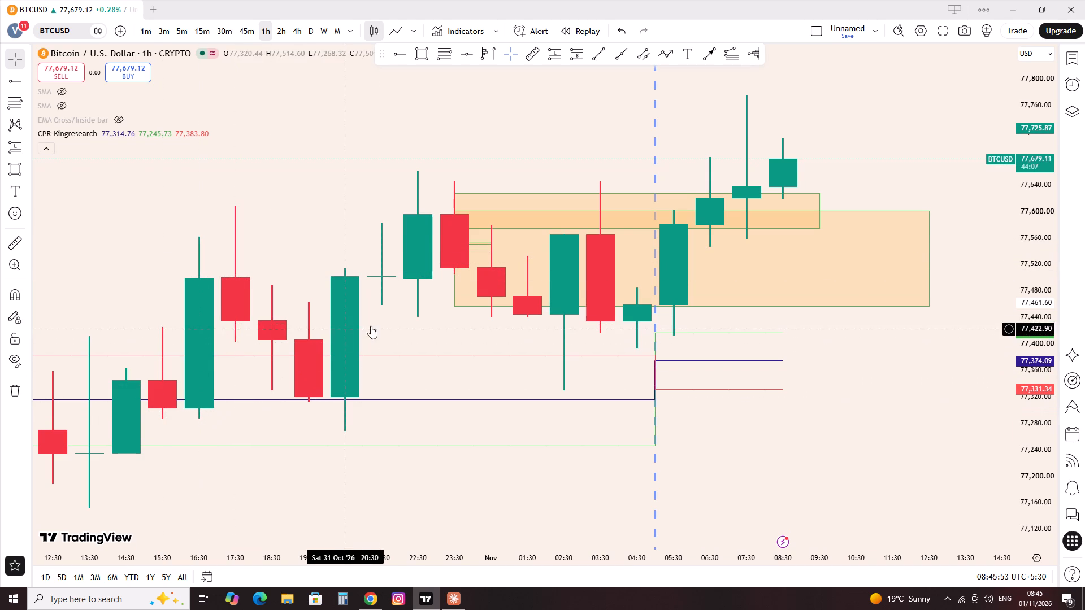
pyautogui.scroll(-1, 390, 278)
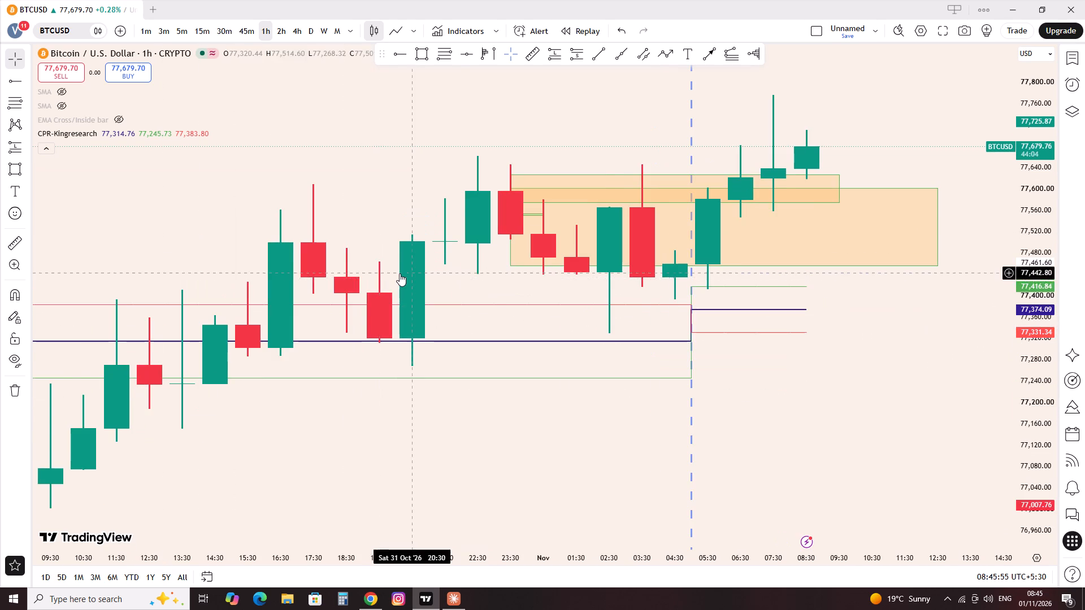
# Delete the thin rectangle at about 77,550 to 77,554 inside the large orange zone, ending at 1 Nov 00:30.
pyautogui.scroll(1, 400, 273)
pyautogui.click(479, 239)
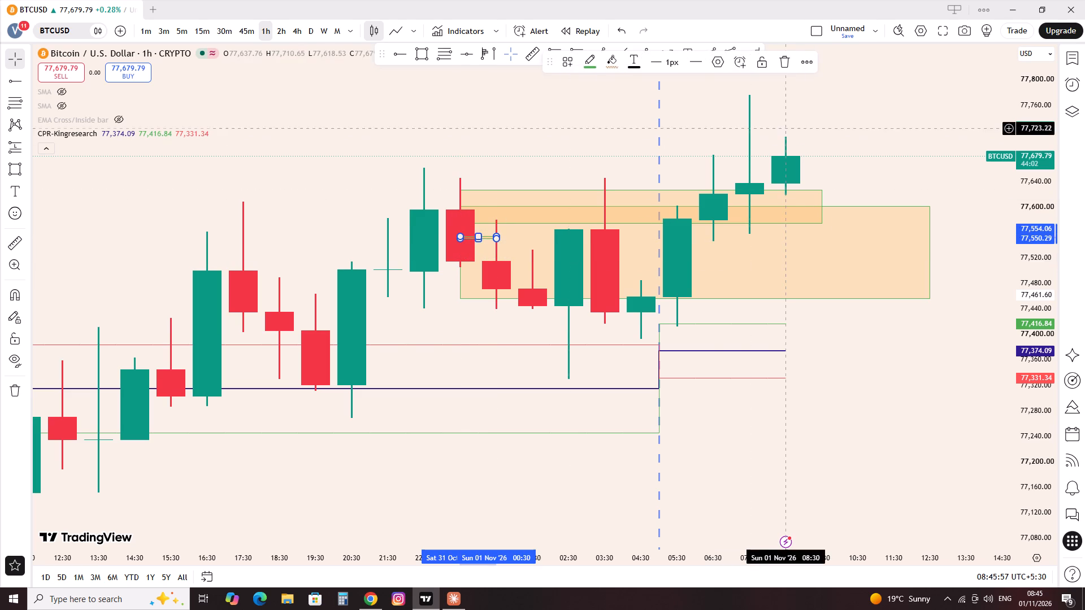
pyautogui.click(784, 63)
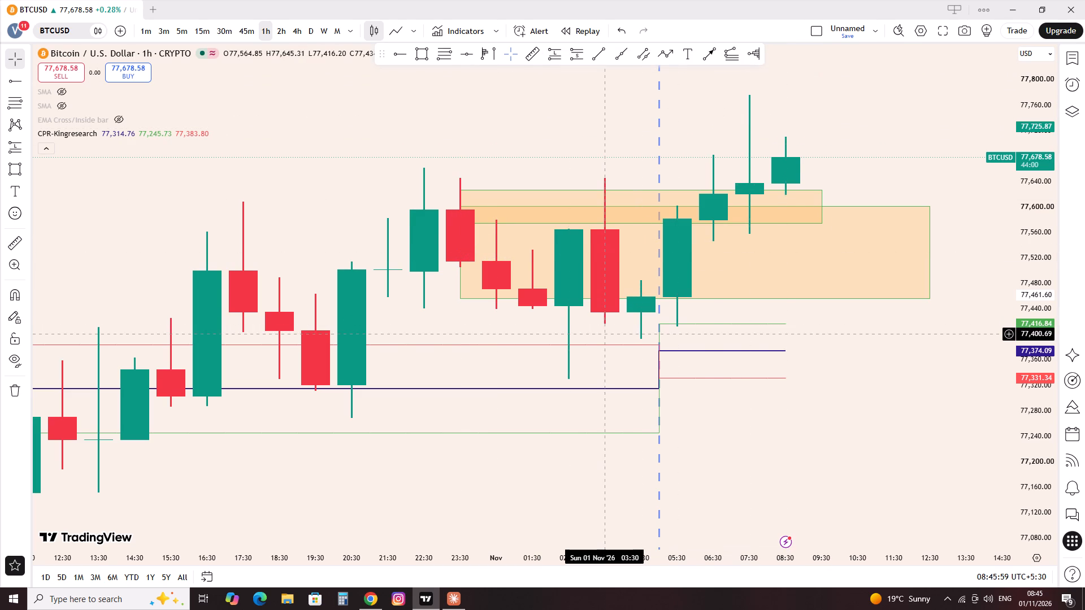
# Examine the hourly candles from 29 Oct to 1 Nov against each day's CPR lines.
pyautogui.moveTo(837, 404); pyautogui.dragTo(692, 426)
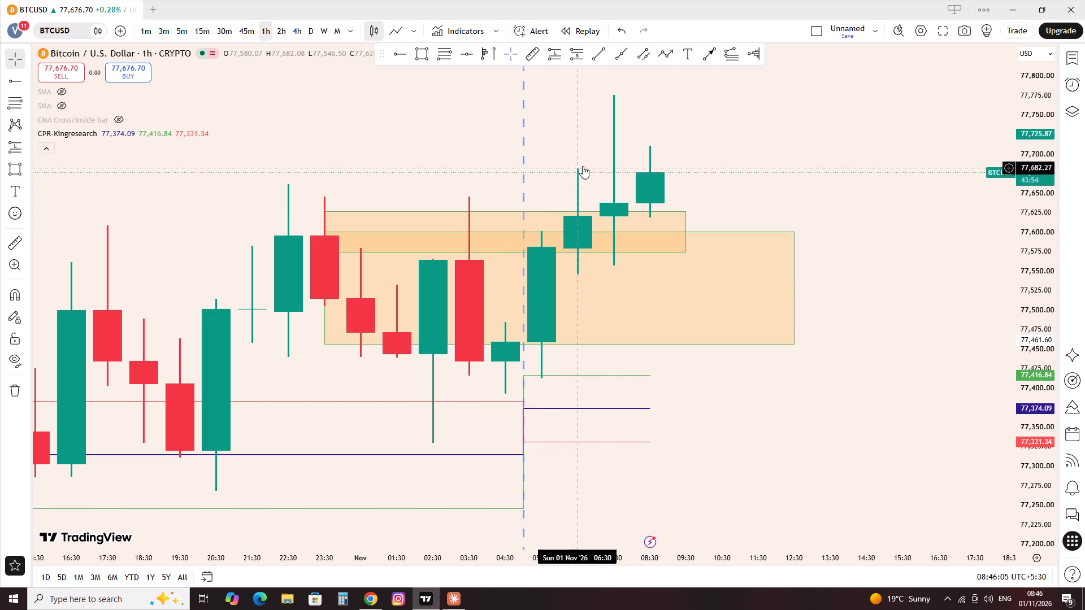
pyautogui.scroll(-4, 375, 184)
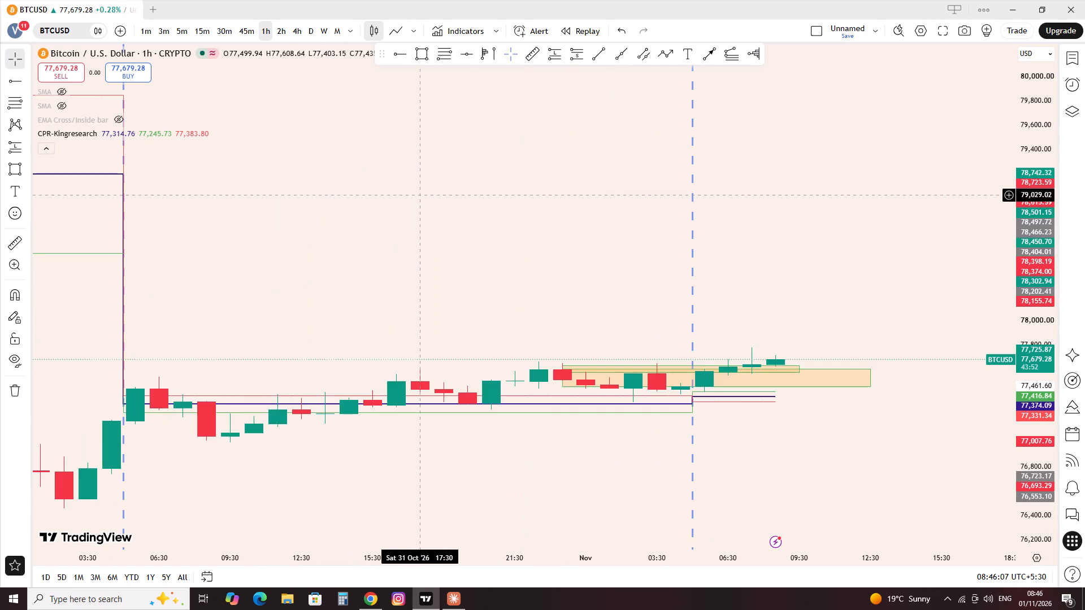
pyautogui.scroll(-3, 432, 195)
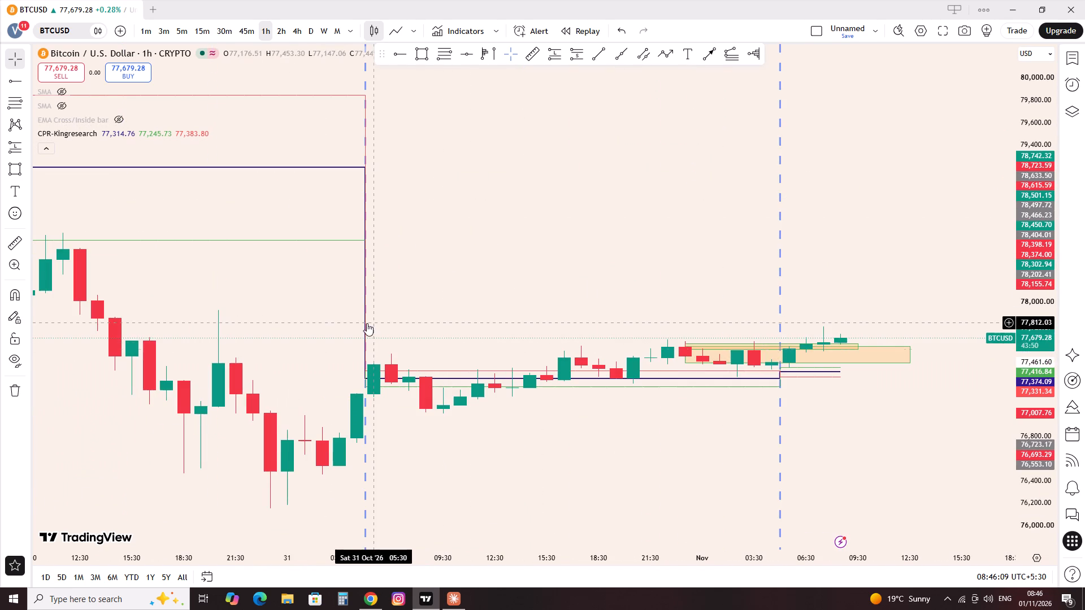
pyautogui.scroll(-2, 361, 323)
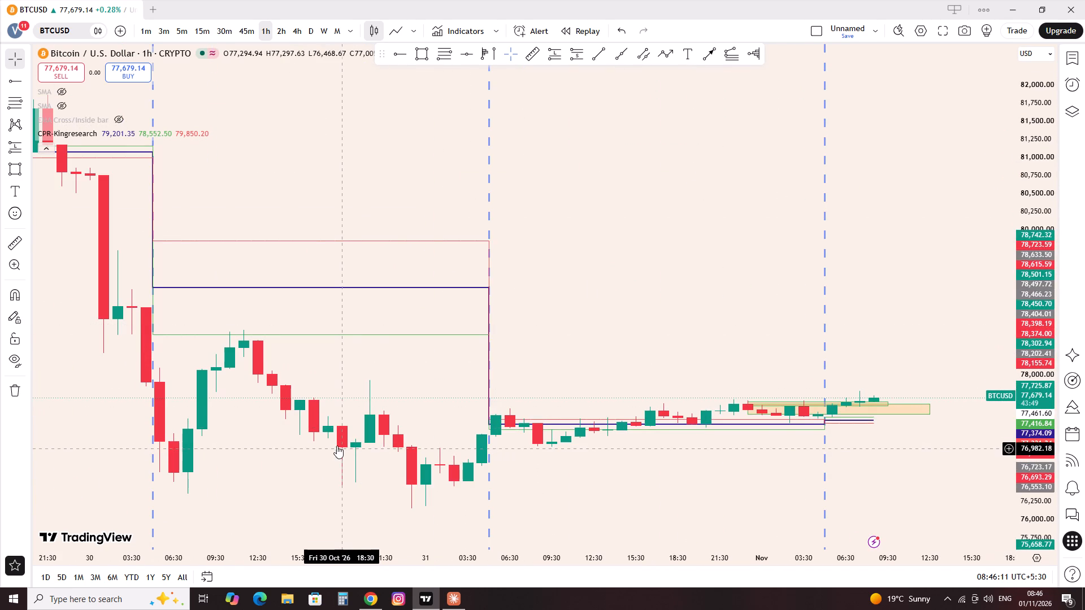
pyautogui.scroll(-2, 211, 413)
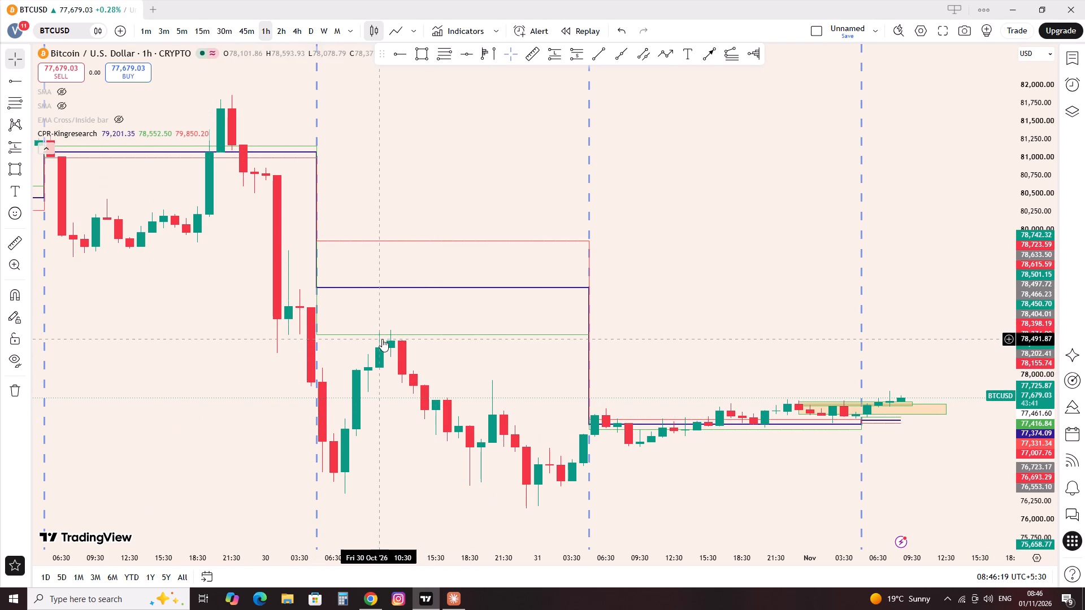
pyautogui.scroll(2, 439, 379)
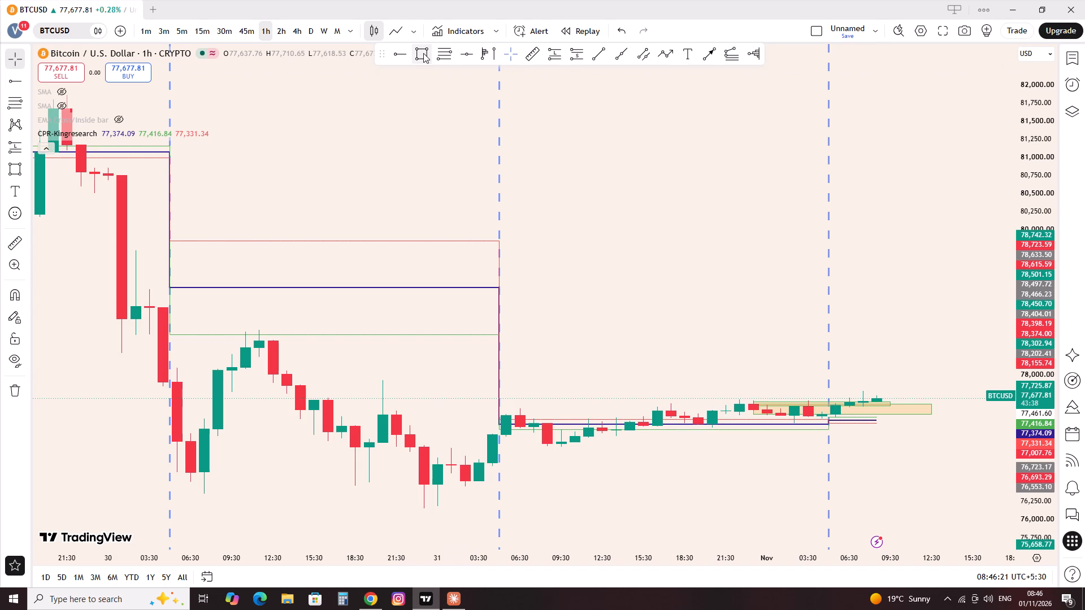
pyautogui.click(423, 53)
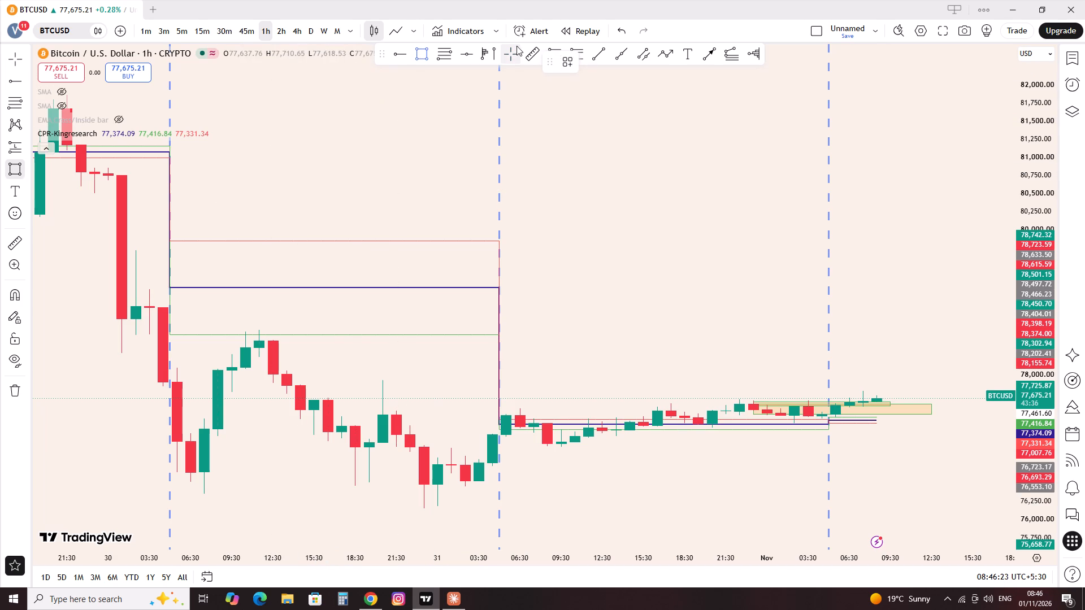
pyautogui.click(504, 53)
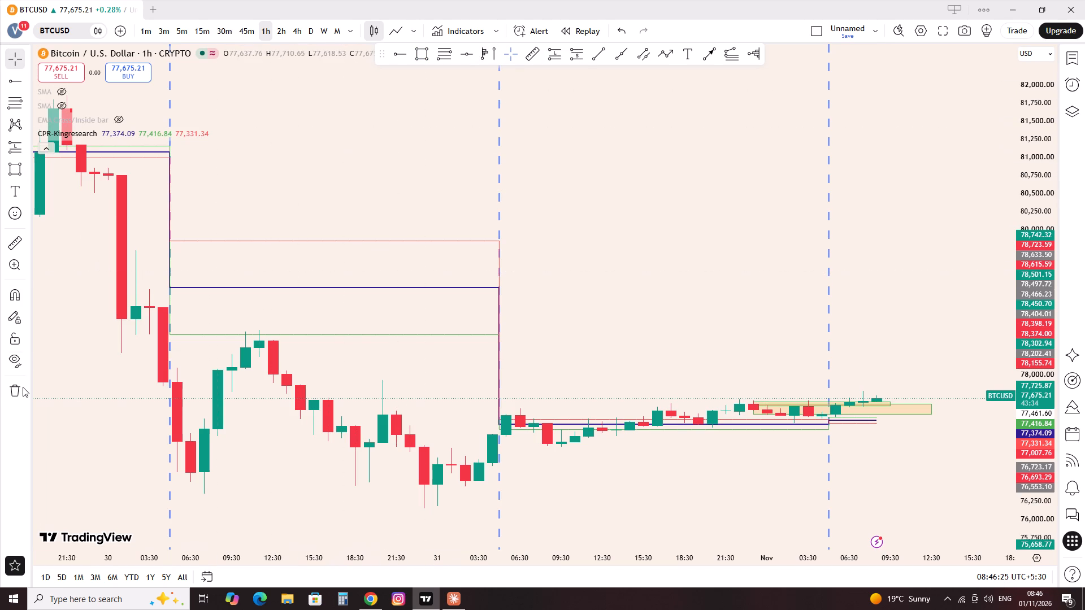
# Switch the chart's symbol to the BTCUSD spot crypto pair from Coinbase.
pyautogui.click(23, 387)
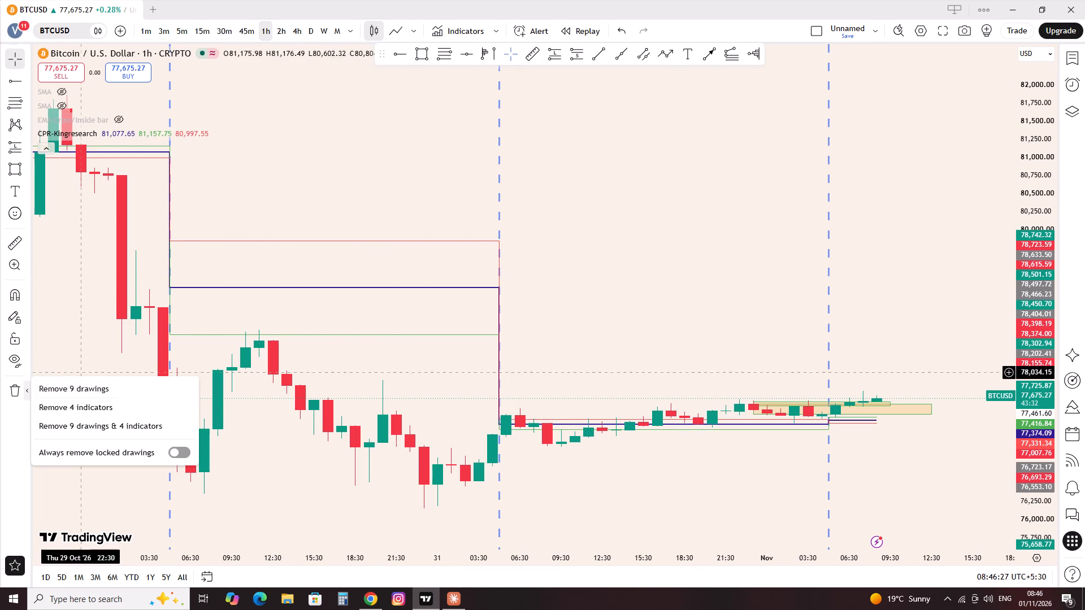
pyautogui.click(77, 351)
pyautogui.click(105, 53)
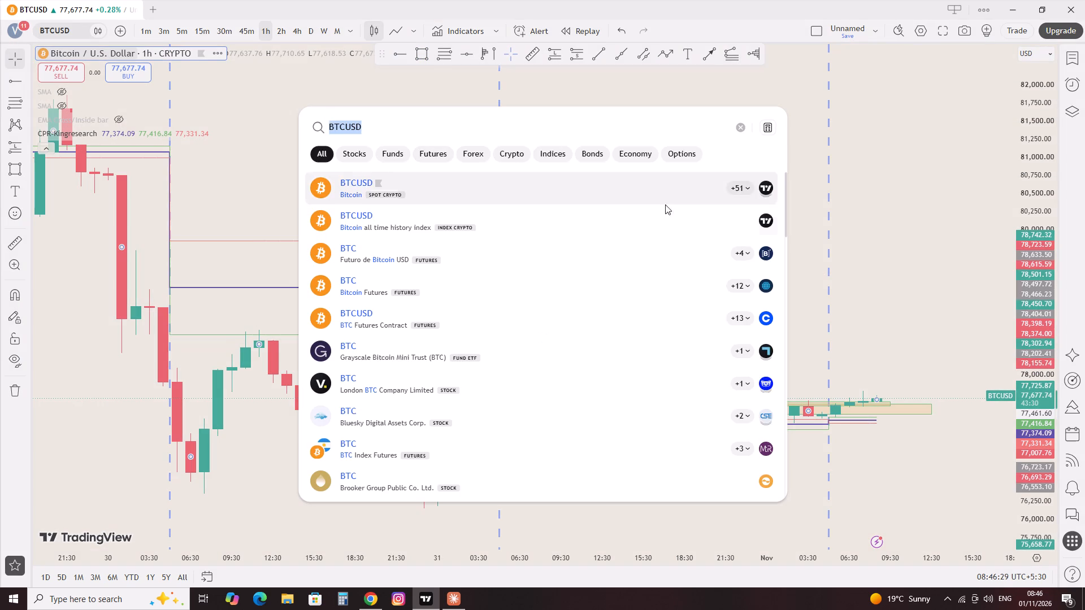
pyautogui.click(737, 193)
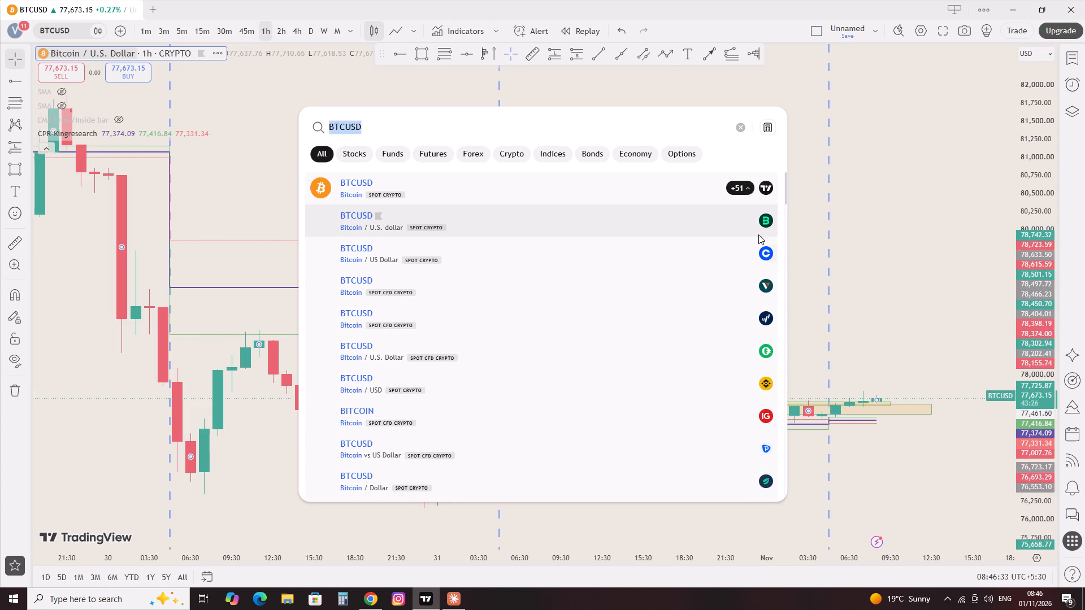
pyautogui.click(766, 252)
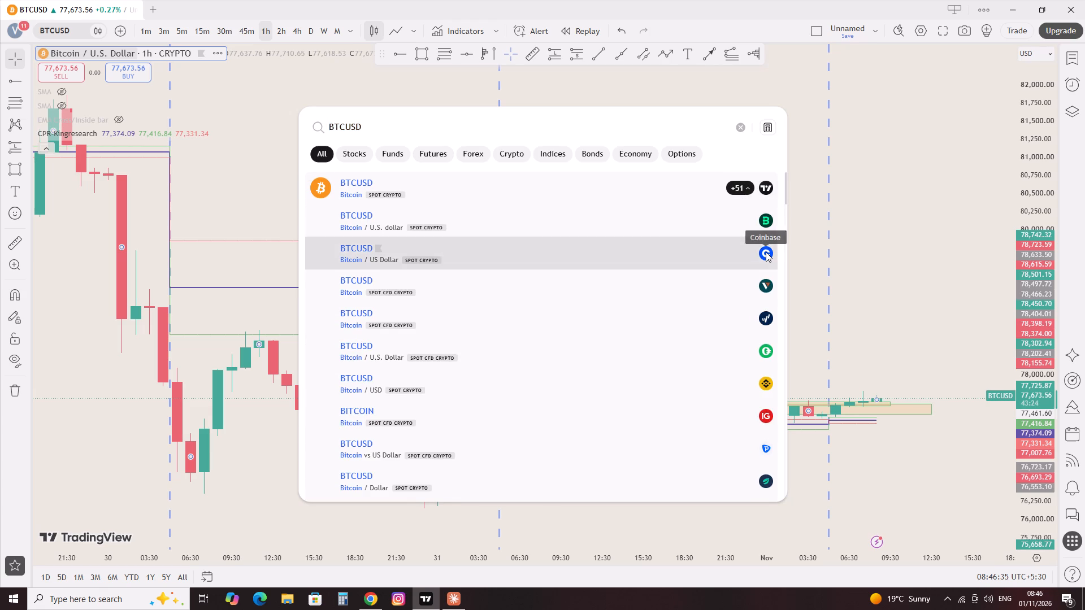
# Remove all drawings from the Coinbase BTCUSD chart, leaving the indicators in place.
pyautogui.rightClick(745, 171)
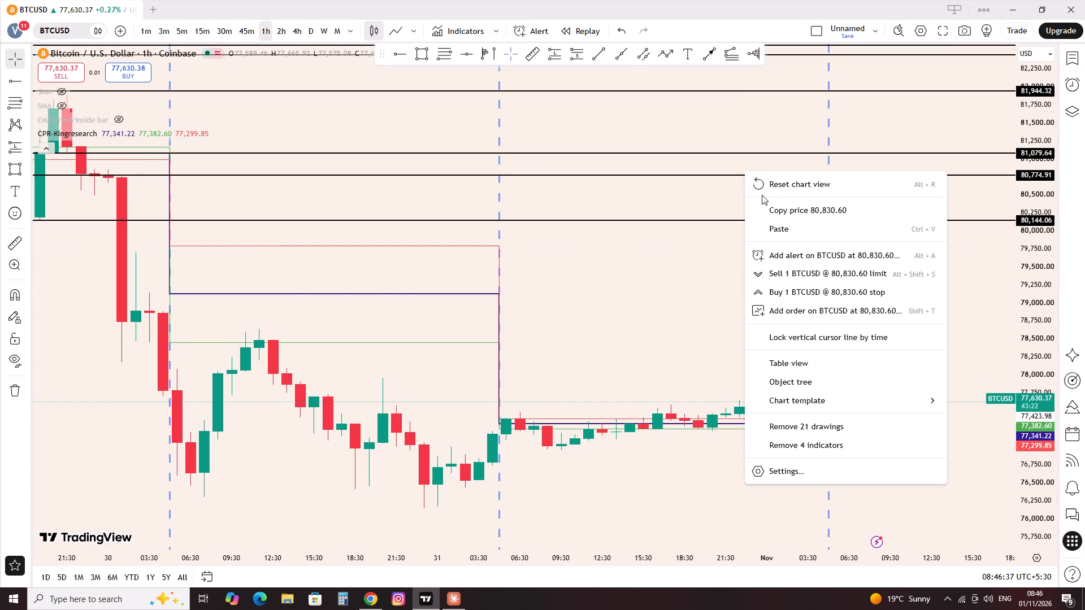
pyautogui.click(770, 187)
pyautogui.scroll(-3, 270, 323)
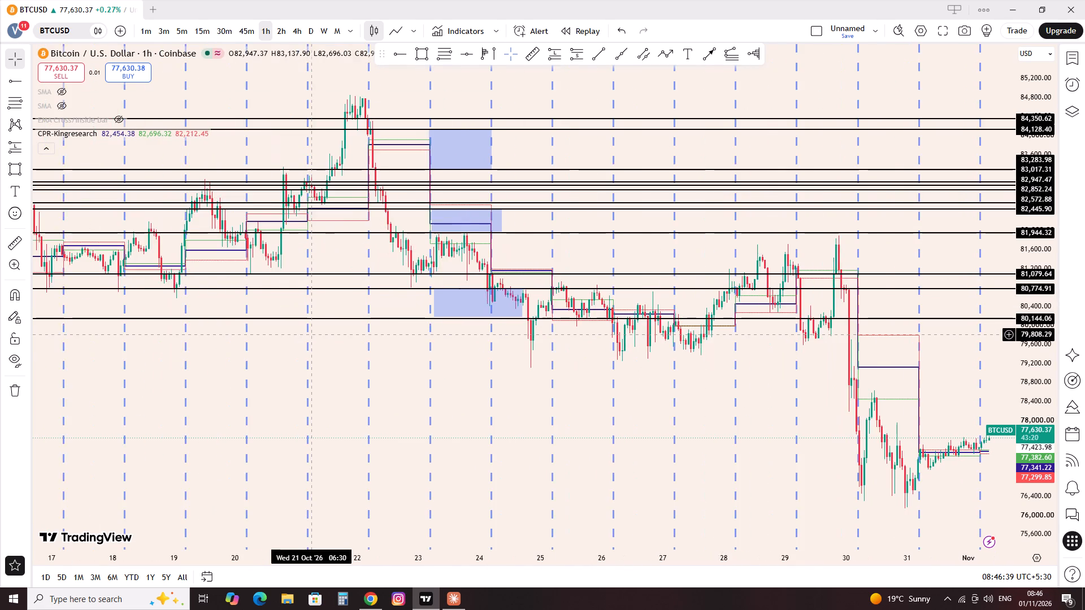
pyautogui.scroll(-5, 310, 335)
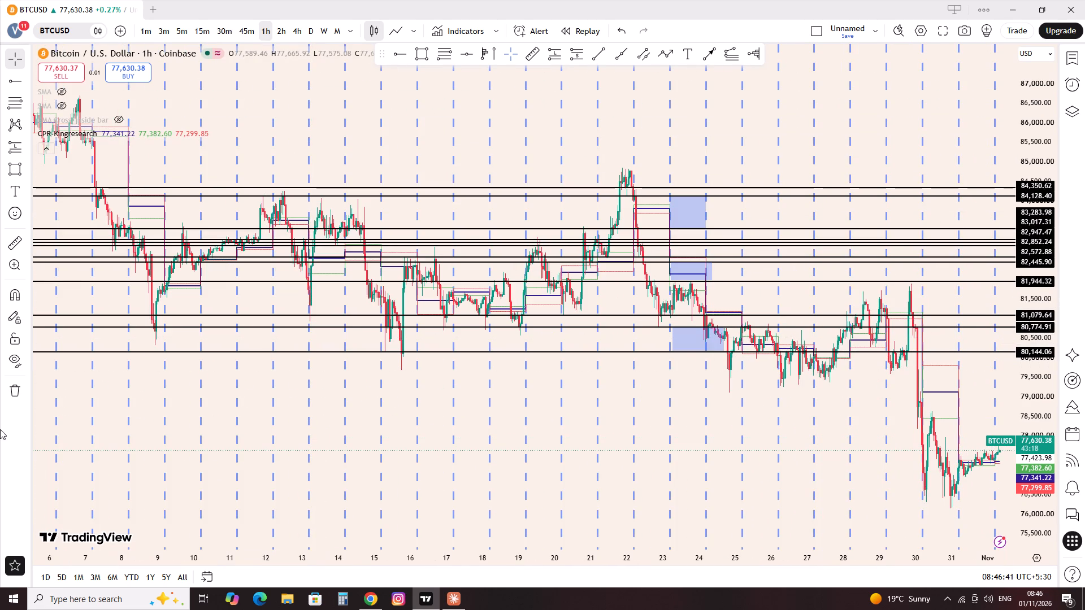
pyautogui.click(15, 376)
pyautogui.click(15, 381)
pyautogui.click(41, 389)
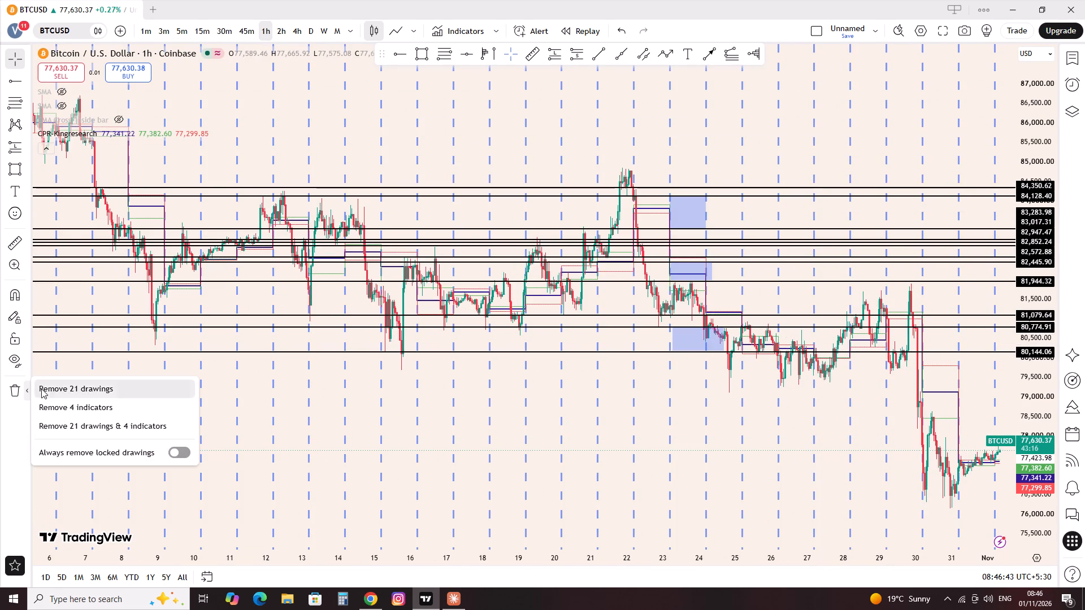
# Hide the CPR-Kingresearch indicator on the chart.
pyautogui.scroll(6, 474, 168)
pyautogui.scroll(17, 462, 165)
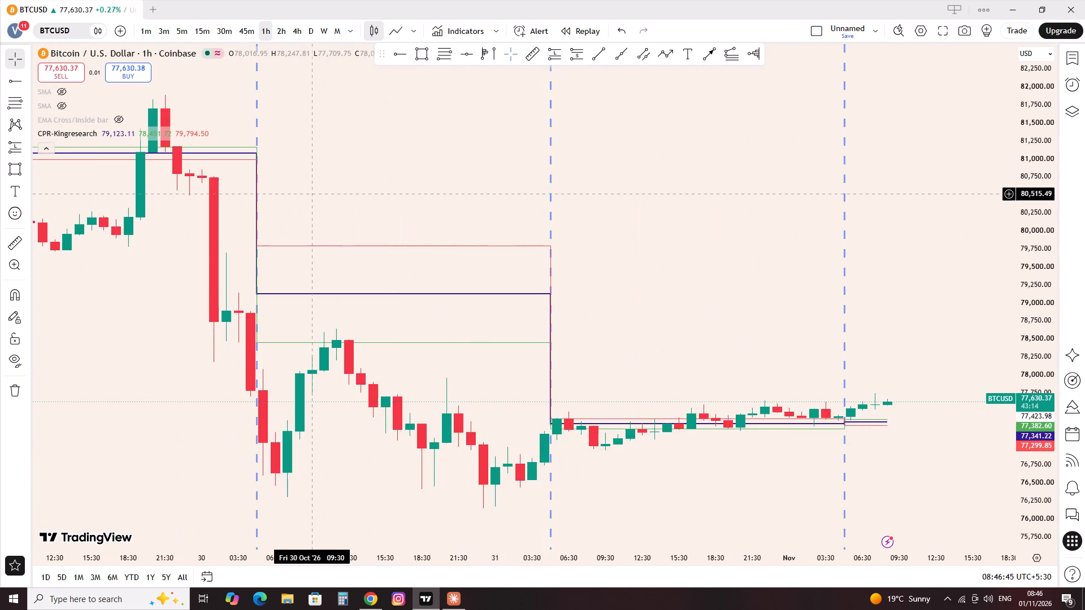
pyautogui.scroll(5, 309, 194)
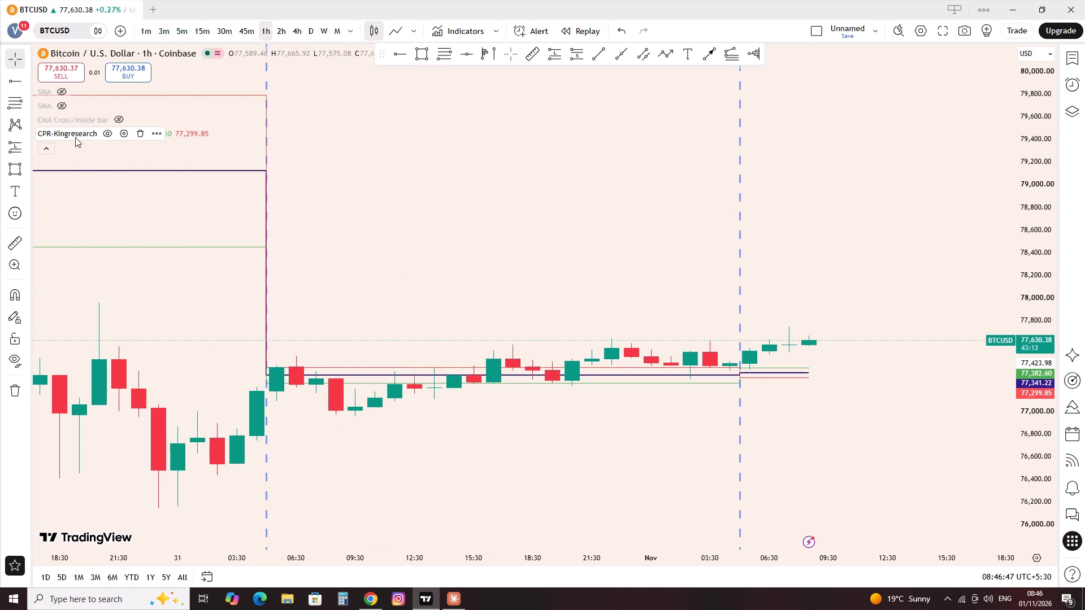
pyautogui.click(103, 129)
pyautogui.scroll(-4, 196, 221)
pyautogui.click(509, 233)
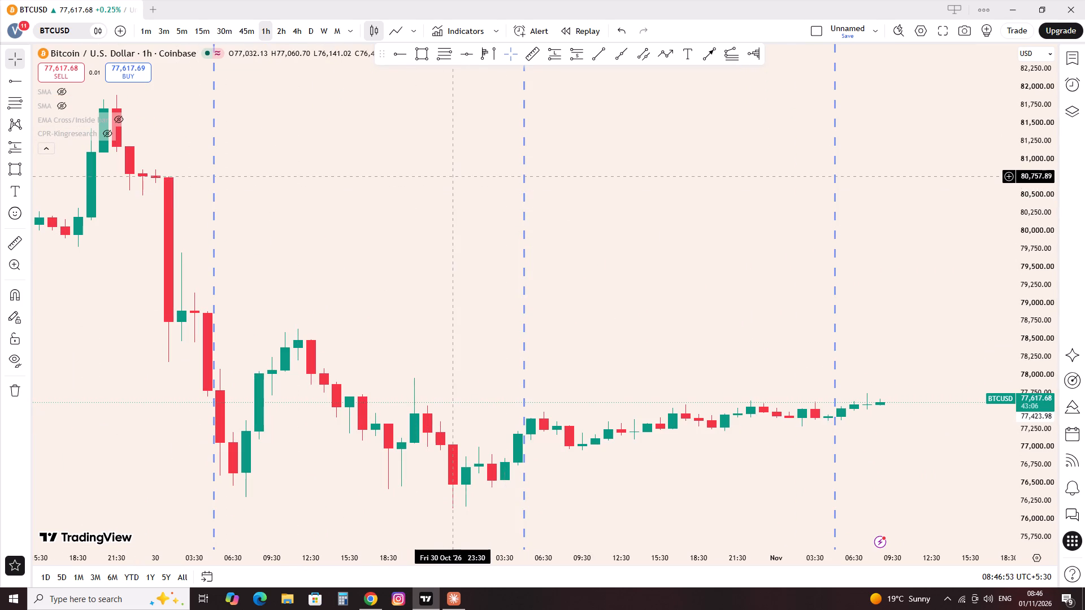
# Draw a rectangle from about 77,946 at 30 Oct 20:30 to about 77,461 at 1 Nov 15:30.
pyautogui.click(419, 53)
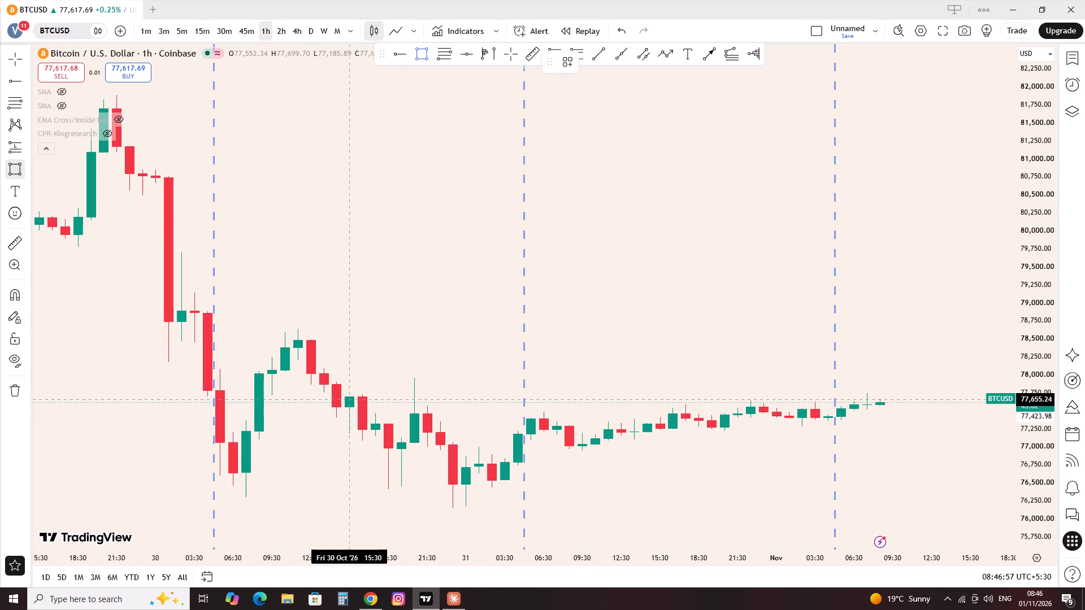
pyautogui.click(416, 379)
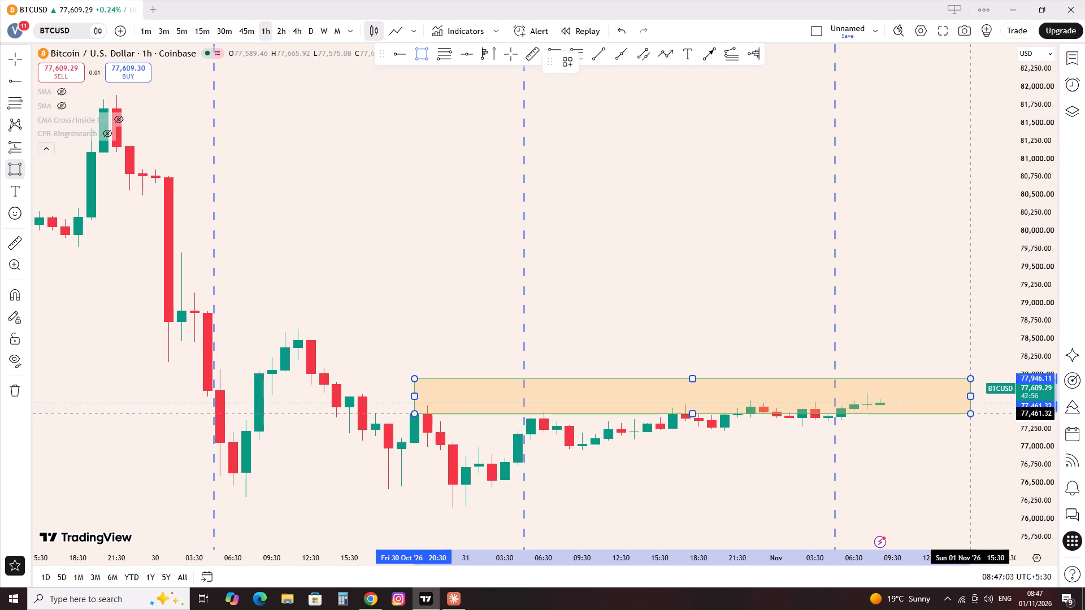
pyautogui.click(974, 414)
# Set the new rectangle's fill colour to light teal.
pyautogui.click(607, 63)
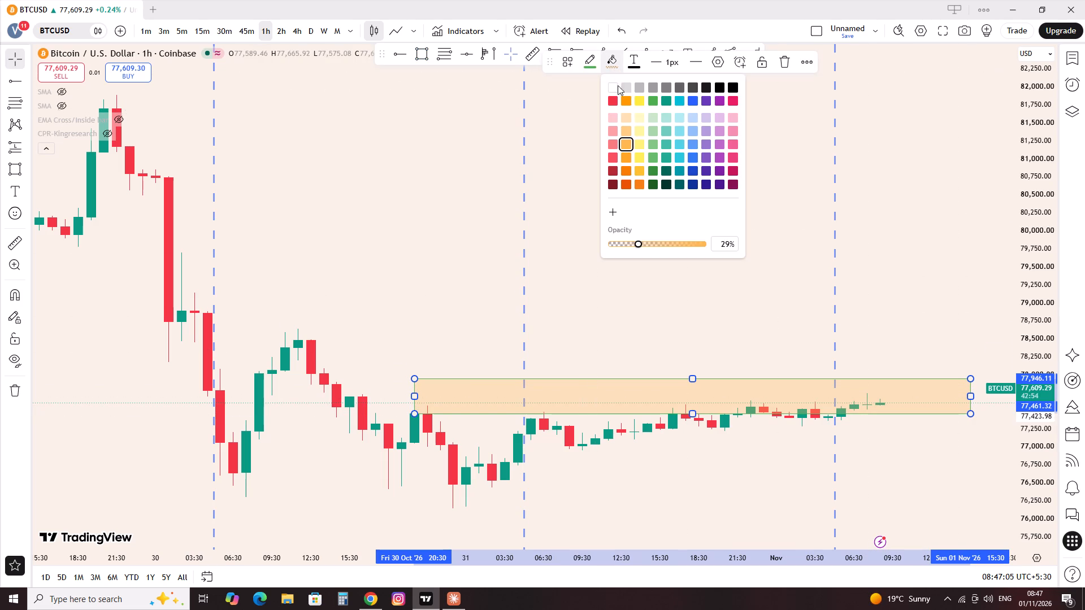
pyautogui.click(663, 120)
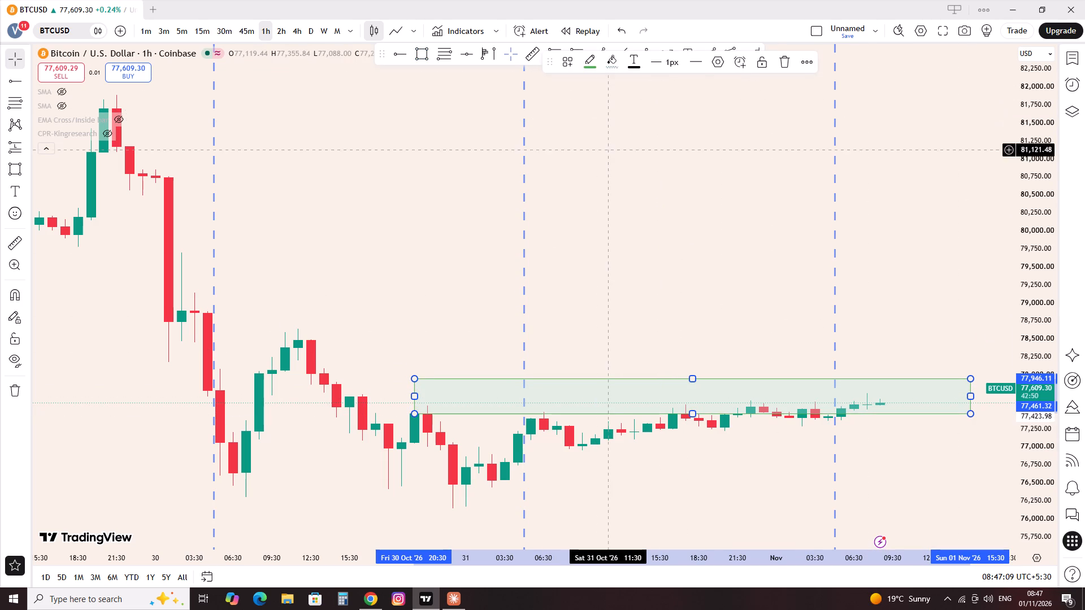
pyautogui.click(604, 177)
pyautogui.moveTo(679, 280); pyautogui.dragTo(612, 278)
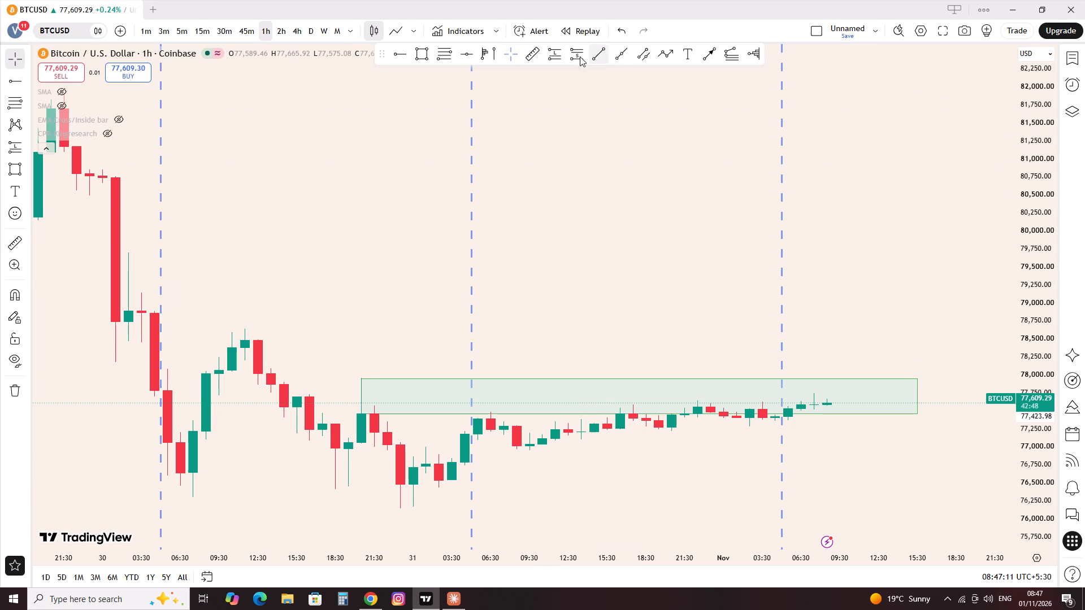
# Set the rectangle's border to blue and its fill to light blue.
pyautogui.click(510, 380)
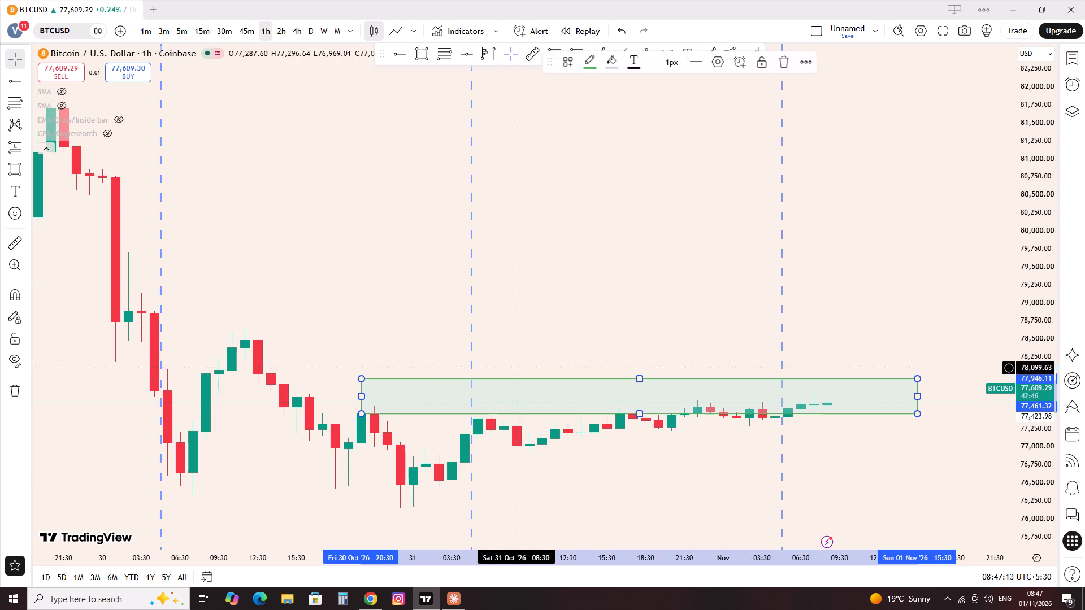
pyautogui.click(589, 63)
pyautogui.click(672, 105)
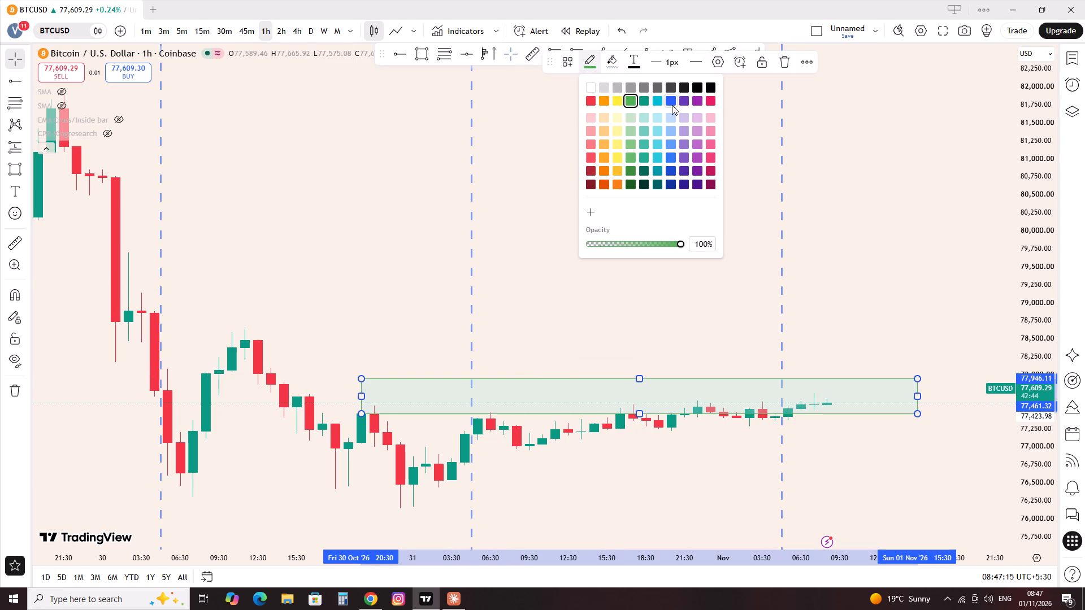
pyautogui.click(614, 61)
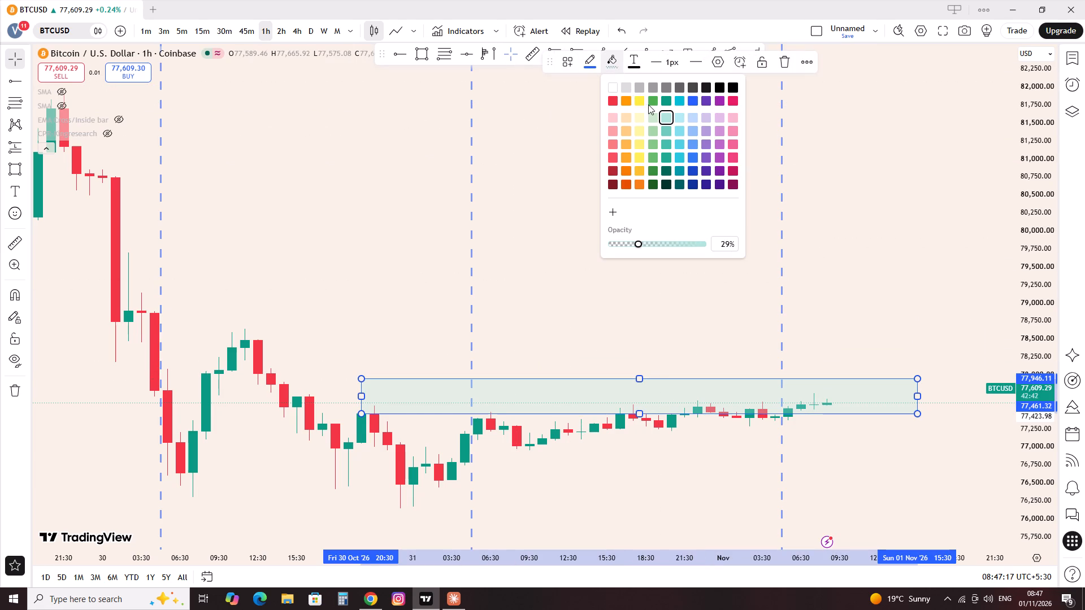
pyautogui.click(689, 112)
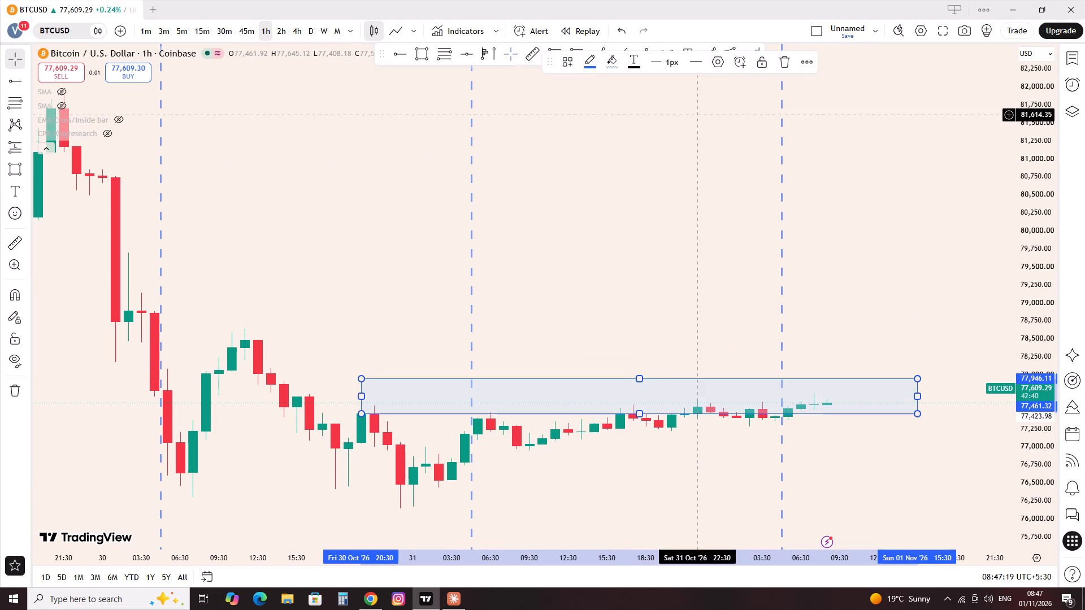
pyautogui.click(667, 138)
# Set the rectangle's fill to light yellow and its border to yellow.
pyautogui.scroll(2, 574, 216)
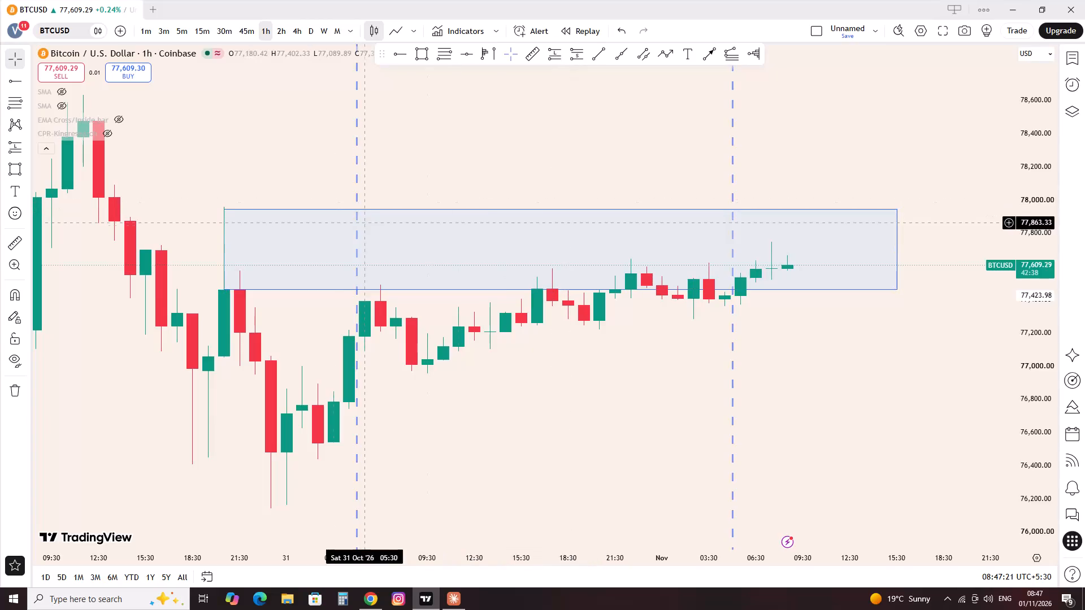
pyautogui.scroll(-2, 313, 255)
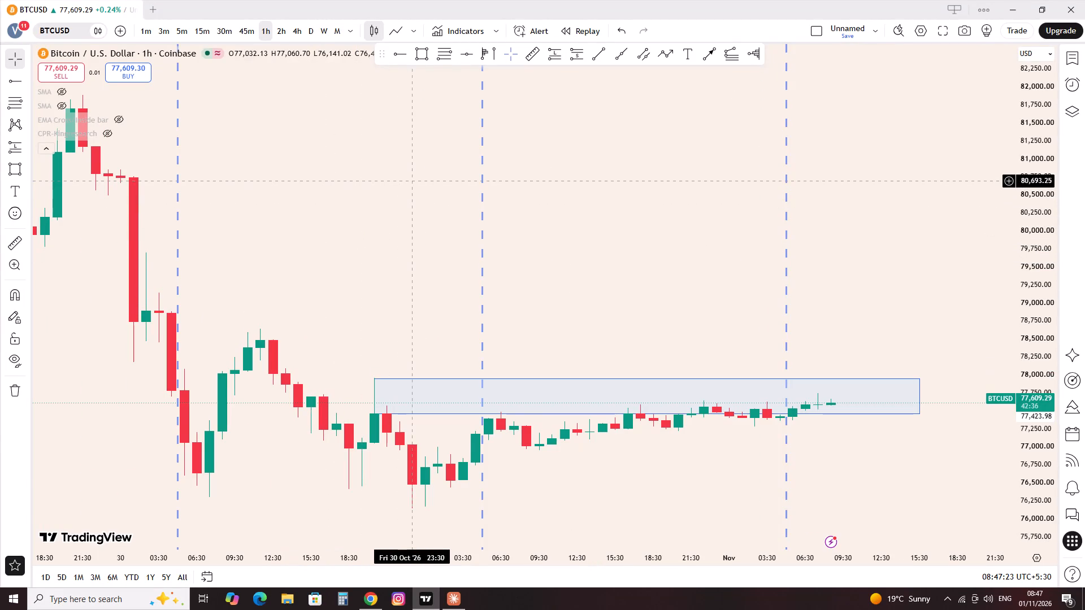
pyautogui.scroll(-1, 406, 181)
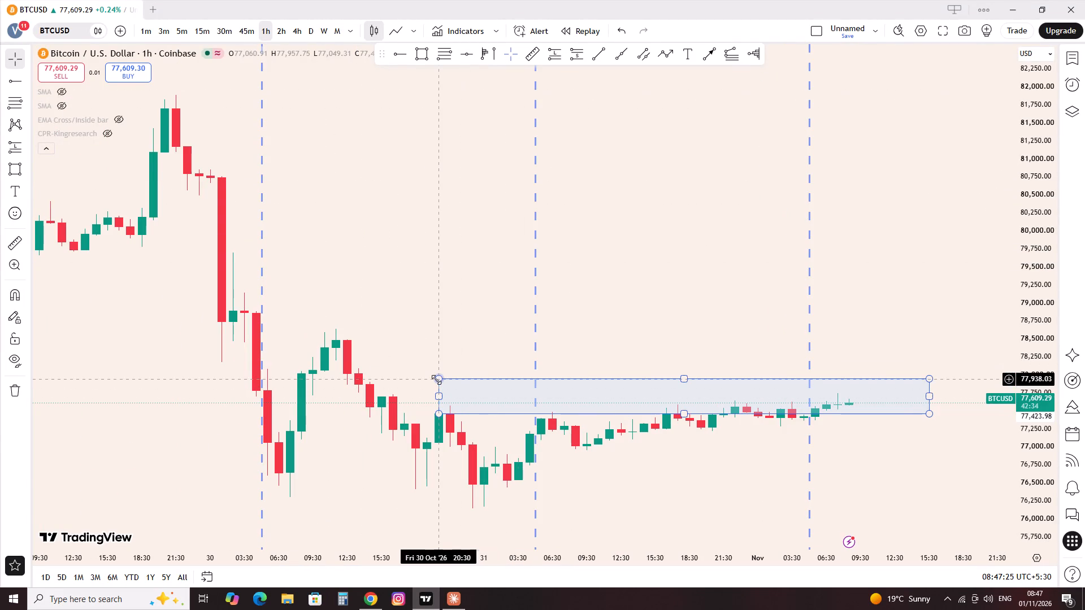
pyautogui.click(436, 380)
pyautogui.click(613, 67)
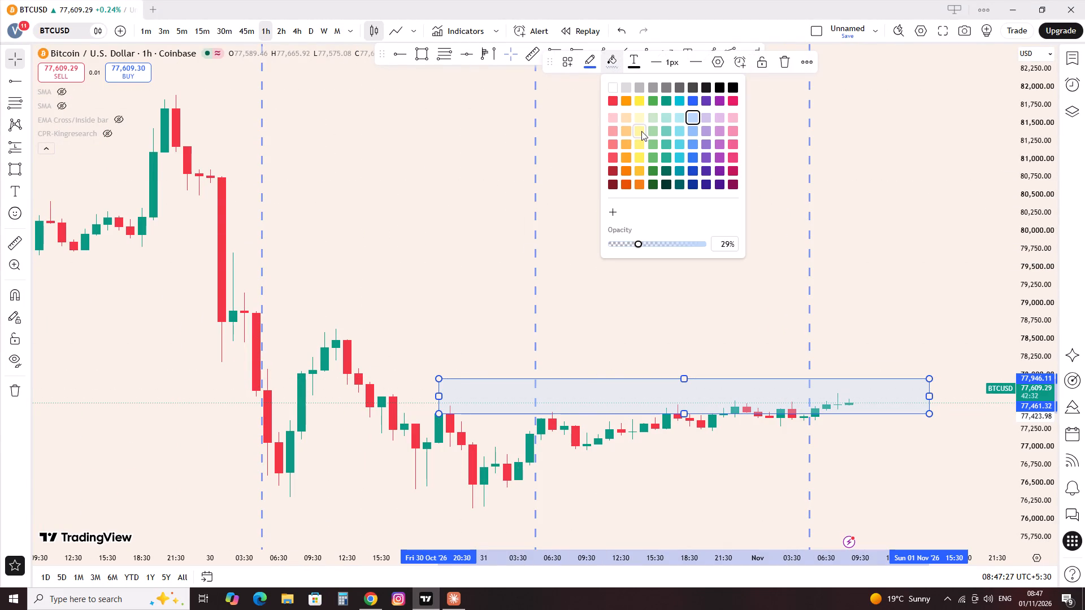
pyautogui.click(641, 131)
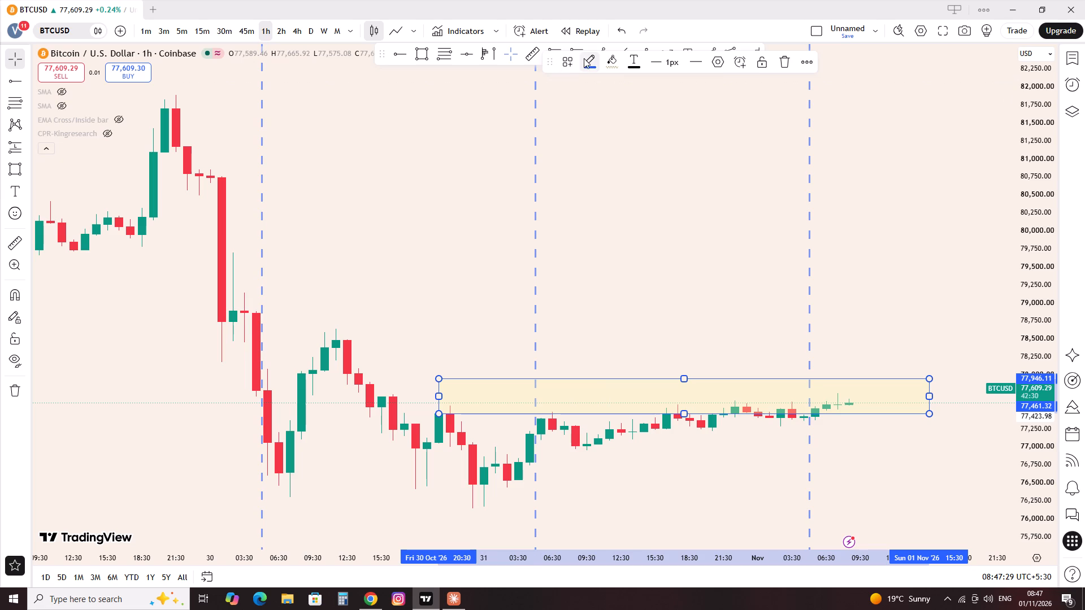
pyautogui.click(592, 59)
pyautogui.click(620, 99)
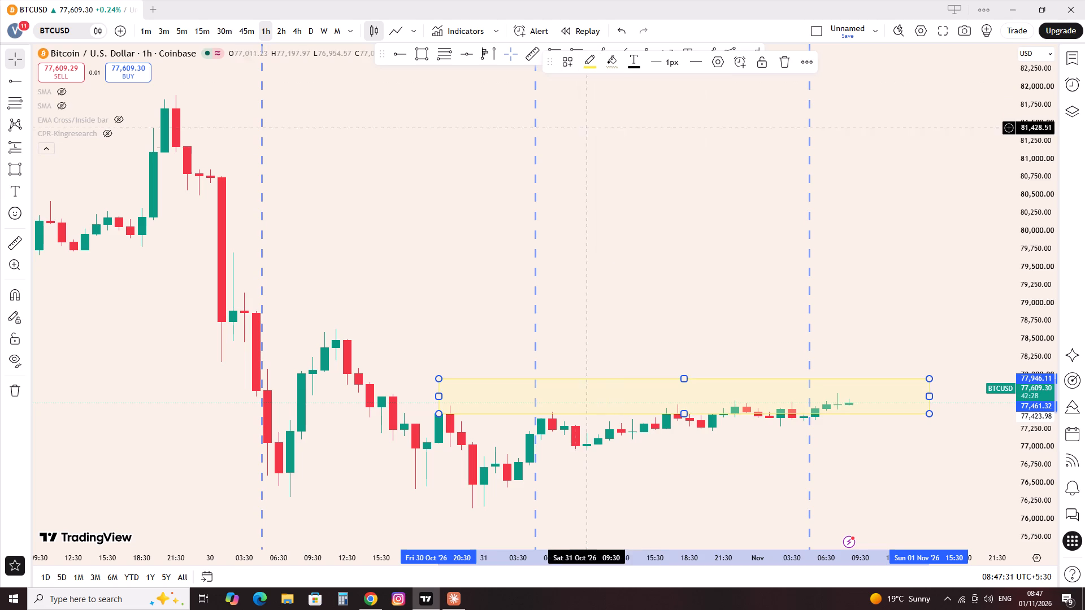
pyautogui.click(578, 157)
# Set the yellow rectangle's border colour to dark orange.
pyautogui.scroll(3, 575, 176)
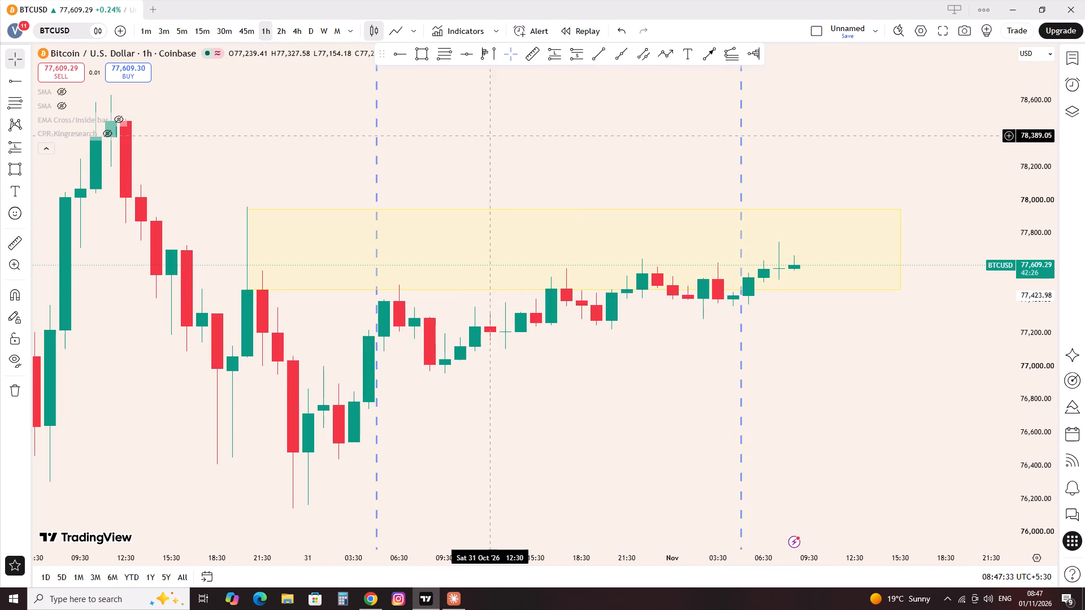
pyautogui.click(499, 214)
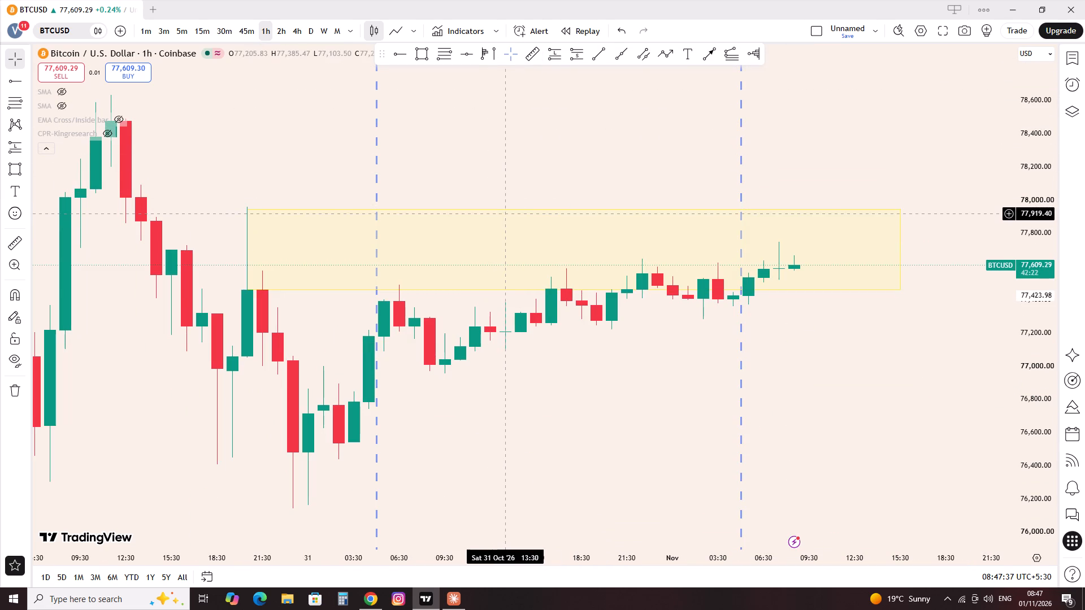
pyautogui.click(499, 207)
pyautogui.click(501, 211)
pyautogui.click(503, 208)
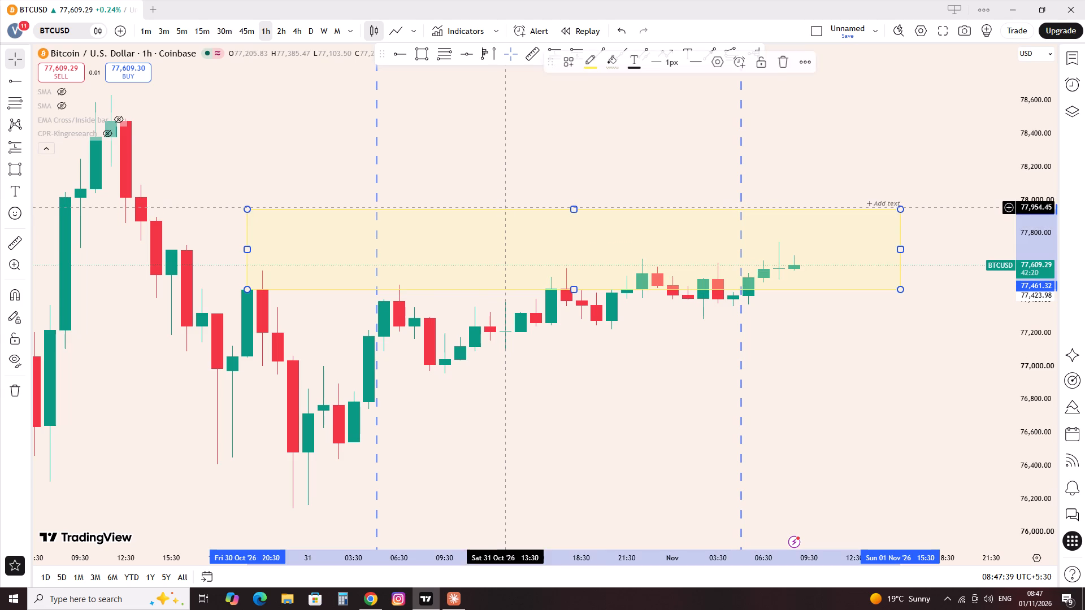
pyautogui.click(588, 58)
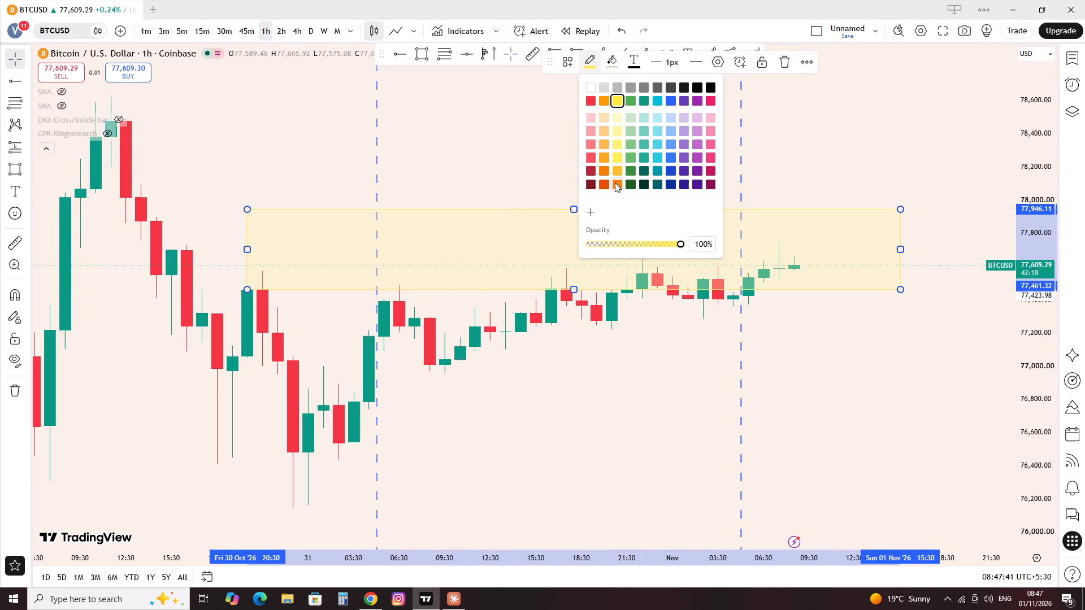
pyautogui.click(615, 182)
pyautogui.click(592, 177)
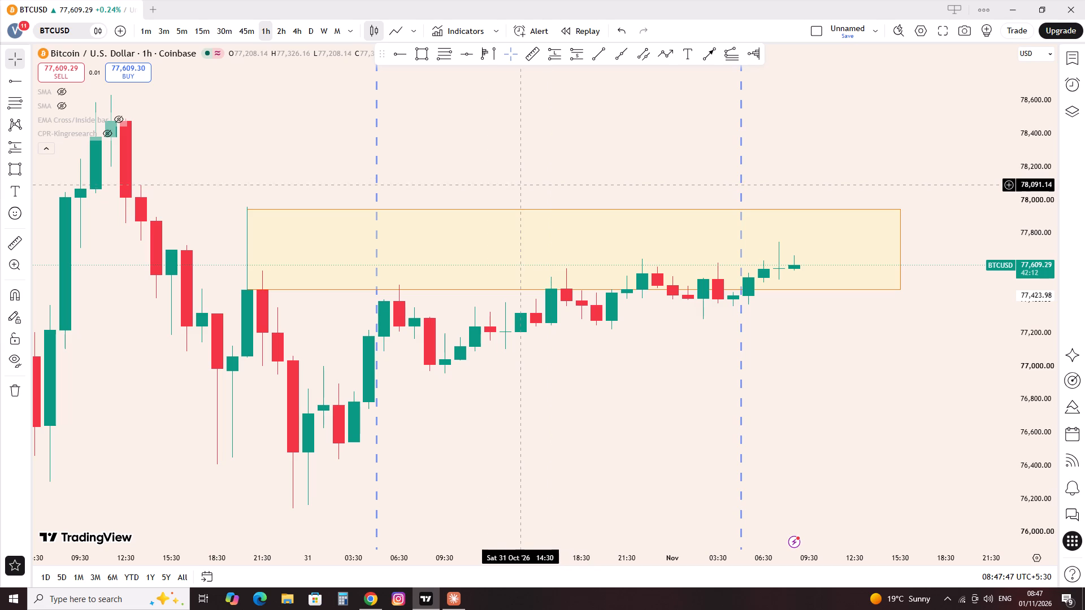
# Switch the chart to the 15-minute timeframe, with the yellow zone and the 31 Oct to 1 Nov candles in view.
pyautogui.moveTo(209, 31); pyautogui.dragTo(214, 33)
pyautogui.click(210, 38)
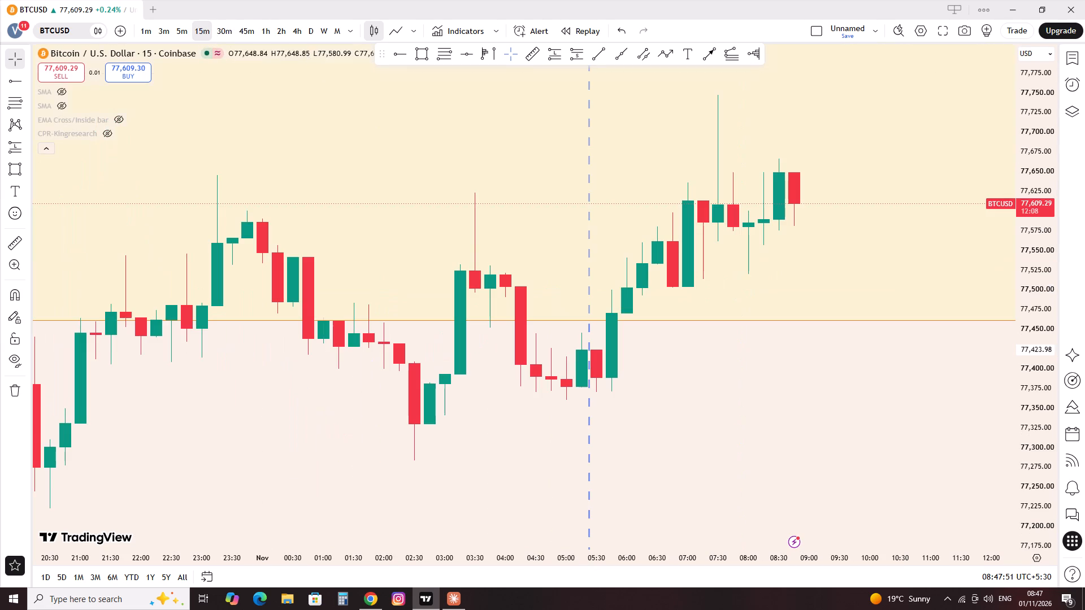
pyautogui.scroll(-14, 433, 269)
pyautogui.scroll(2, 531, 249)
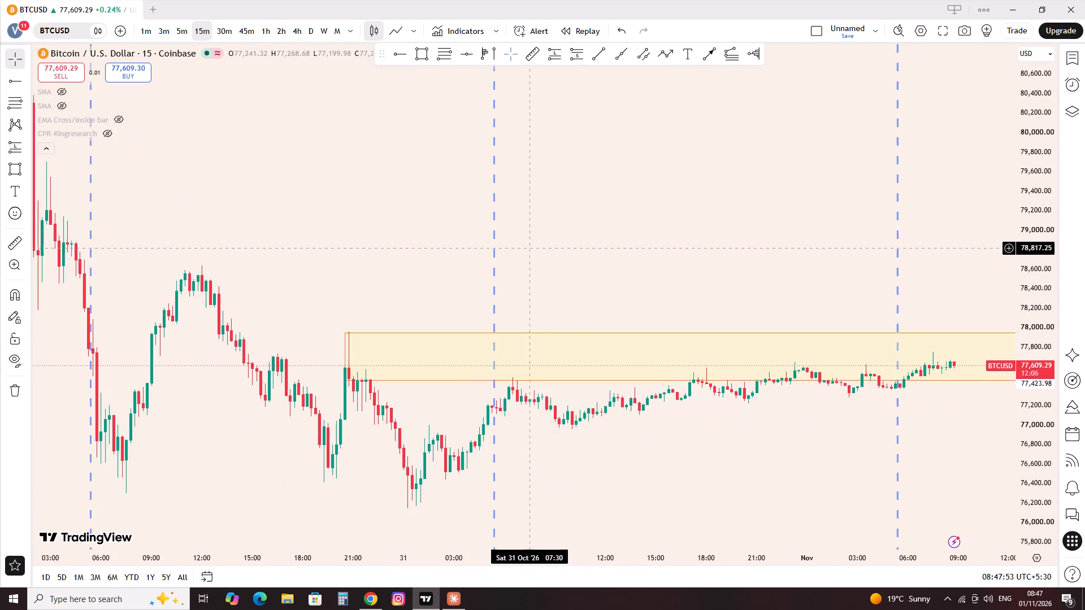
pyautogui.moveTo(541, 234); pyautogui.dragTo(476, 243)
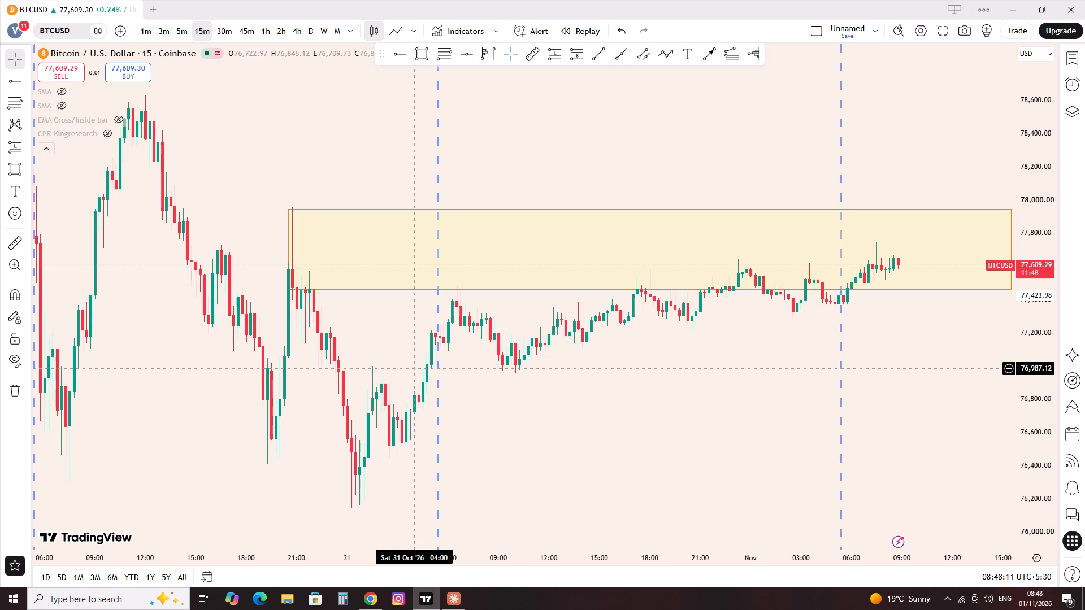
# Switch the chart to the daily timeframe and examine the October candles leading up to the yellow zone.
pyautogui.click(547, 46)
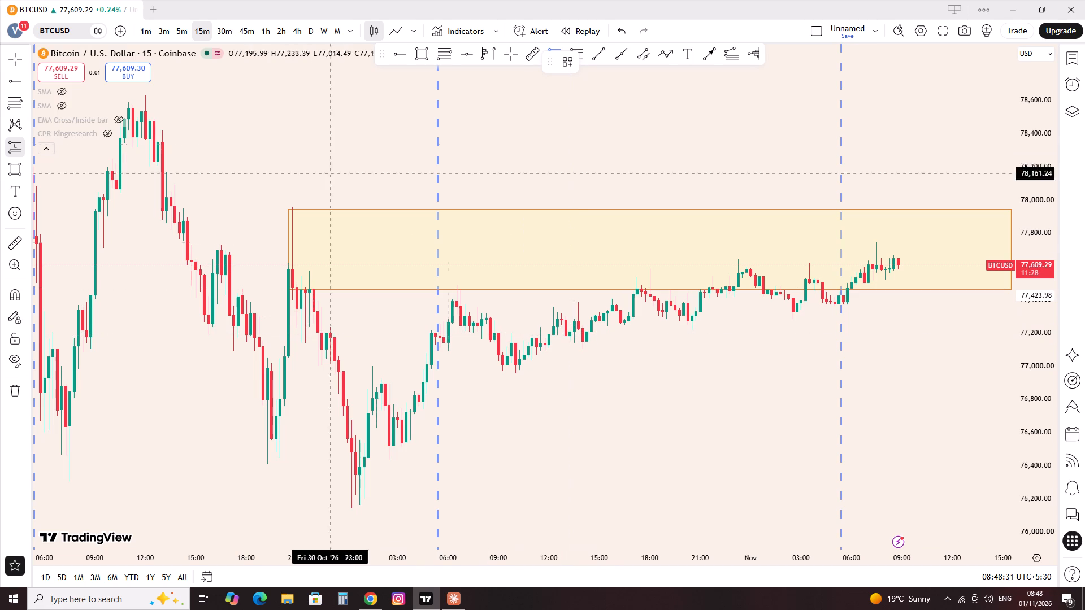
pyautogui.click(306, 38)
pyautogui.scroll(4, 438, 171)
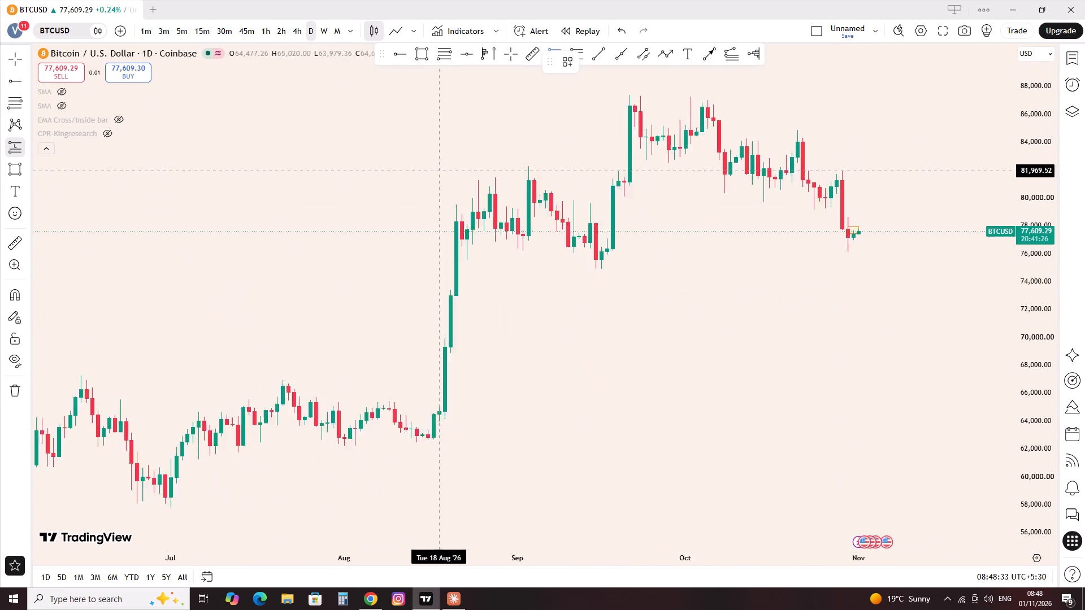
pyautogui.scroll(11, 438, 171)
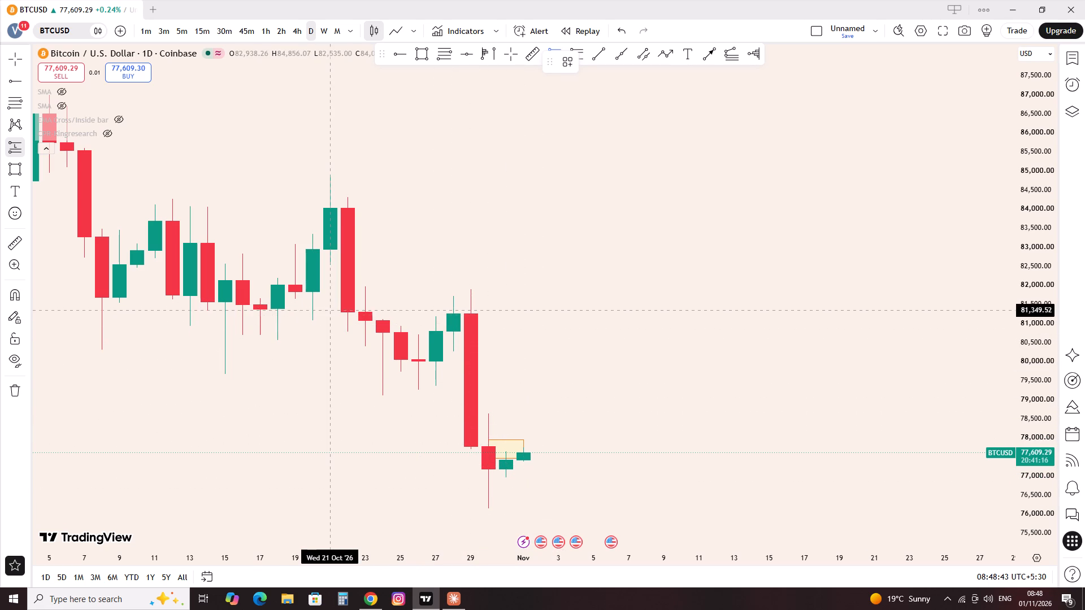
# Switch the chart to the 1-hour timeframe and examine the candles around the yellow zone from 30 Oct to 1 Nov.
pyautogui.click(268, 25)
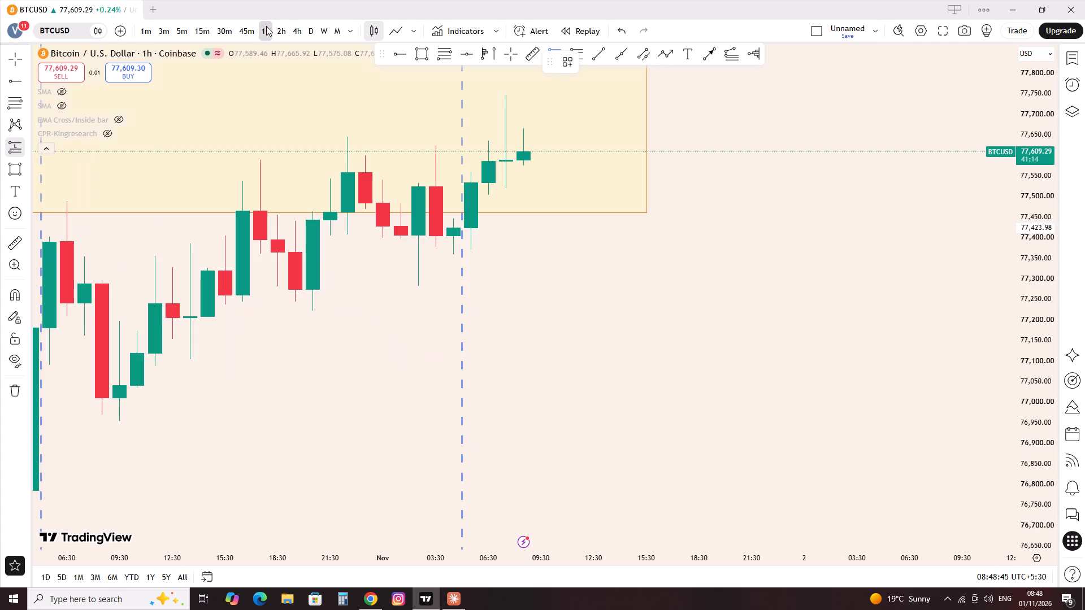
pyautogui.scroll(-4, 310, 145)
pyautogui.scroll(1, 354, 201)
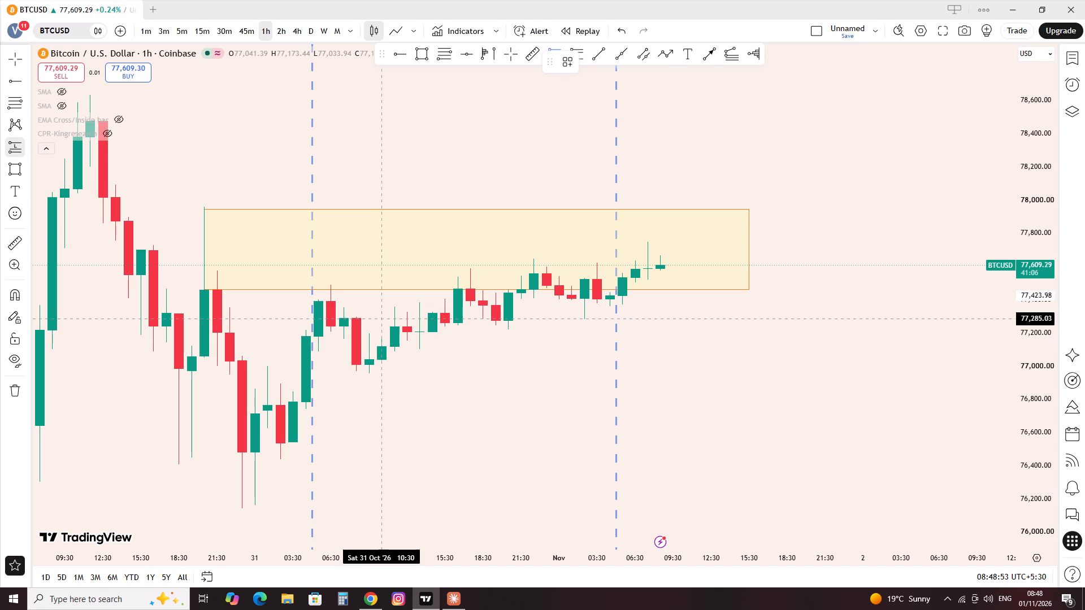
pyautogui.scroll(-2, 381, 319)
pyautogui.click(375, 214)
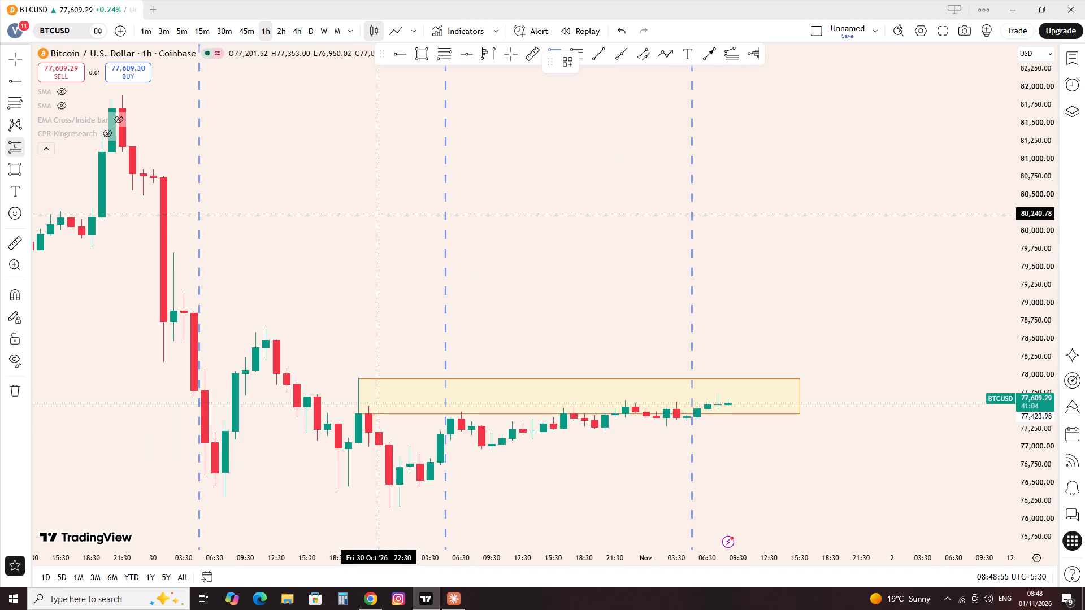
pyautogui.click(740, 63)
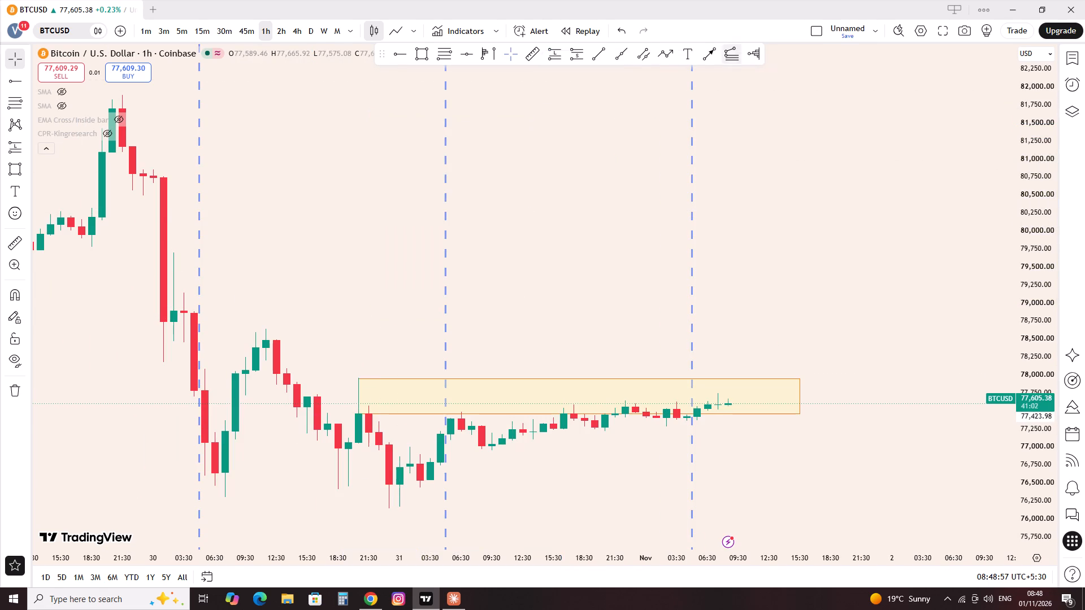
pyautogui.click(1014, 8)
pyautogui.scroll(-1, 546, 415)
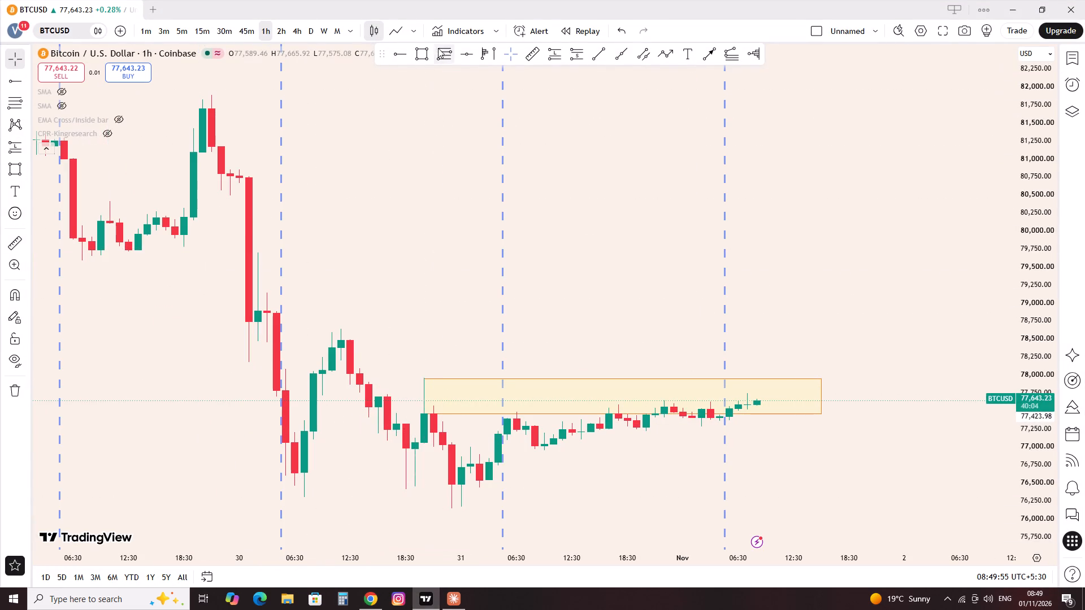
pyautogui.click(231, 31)
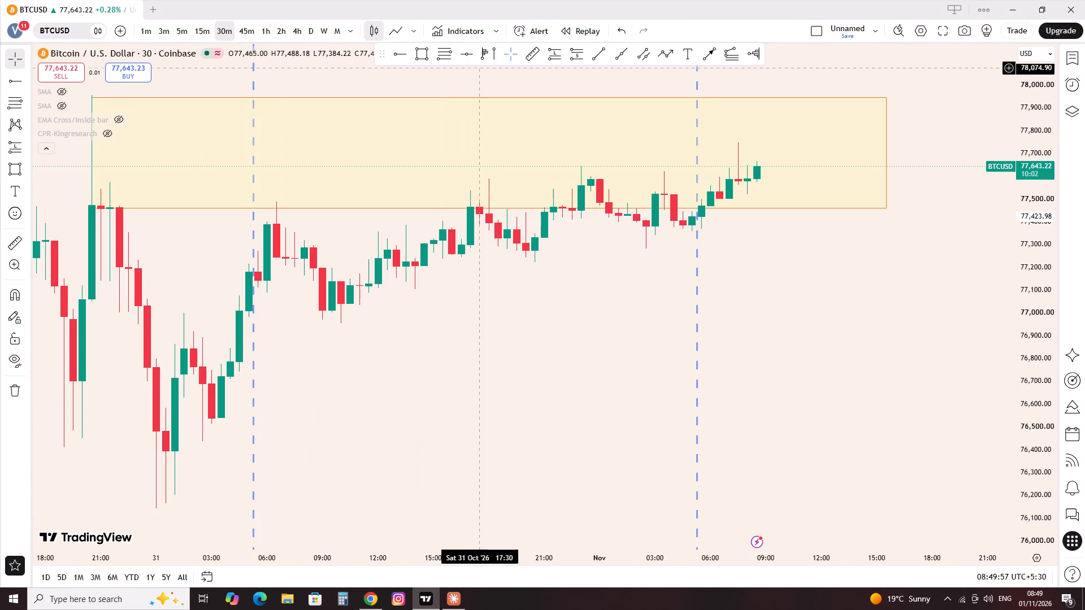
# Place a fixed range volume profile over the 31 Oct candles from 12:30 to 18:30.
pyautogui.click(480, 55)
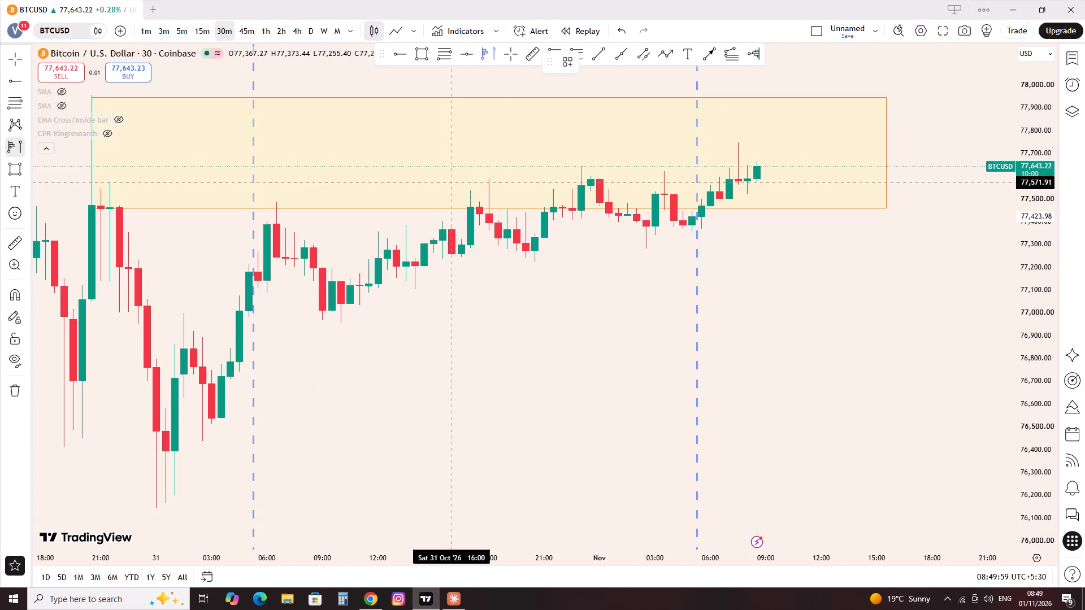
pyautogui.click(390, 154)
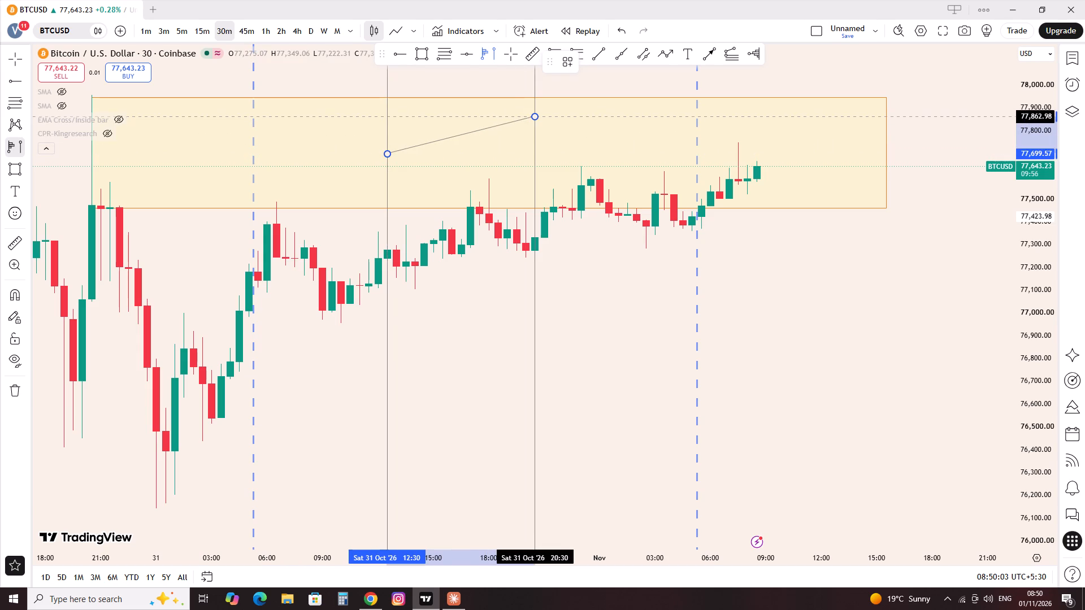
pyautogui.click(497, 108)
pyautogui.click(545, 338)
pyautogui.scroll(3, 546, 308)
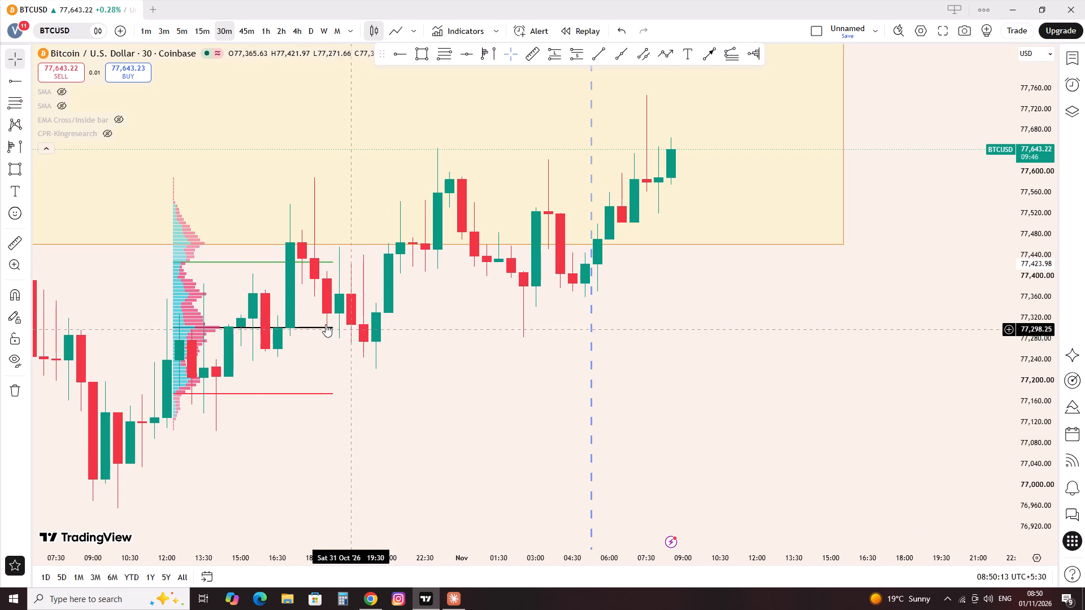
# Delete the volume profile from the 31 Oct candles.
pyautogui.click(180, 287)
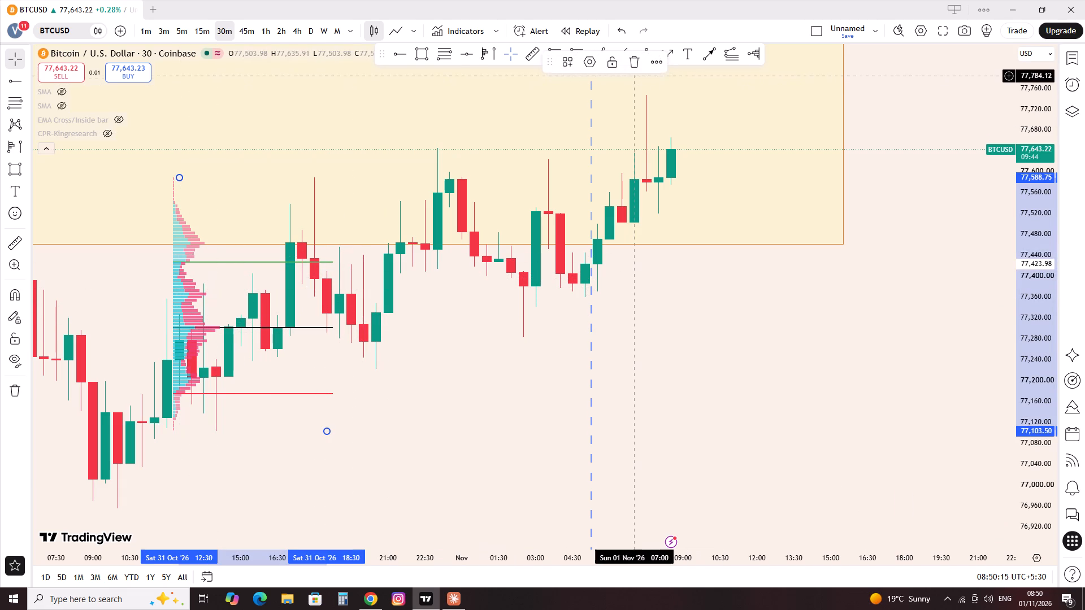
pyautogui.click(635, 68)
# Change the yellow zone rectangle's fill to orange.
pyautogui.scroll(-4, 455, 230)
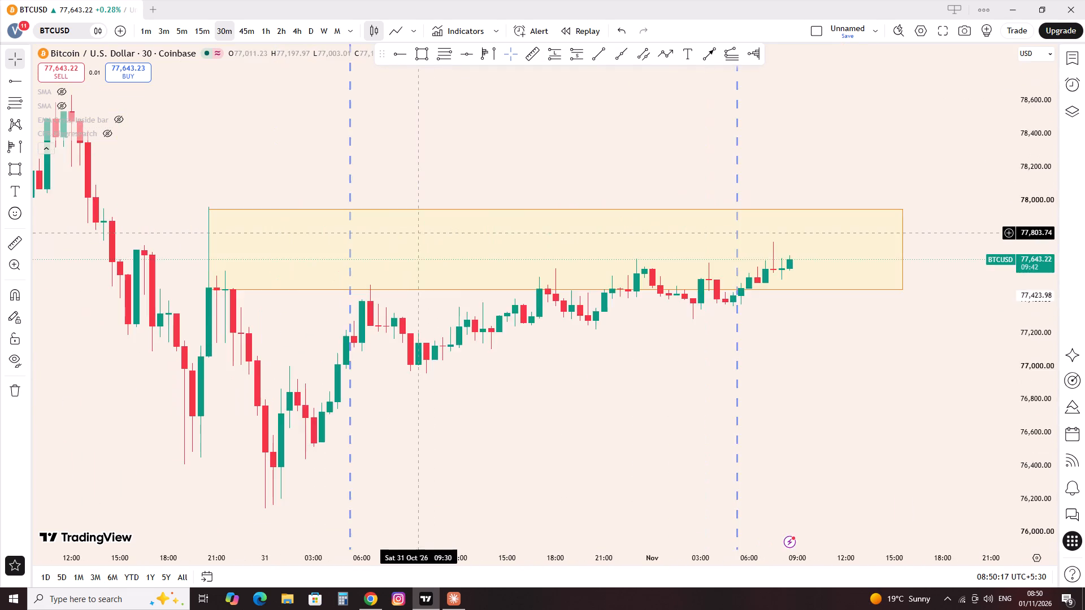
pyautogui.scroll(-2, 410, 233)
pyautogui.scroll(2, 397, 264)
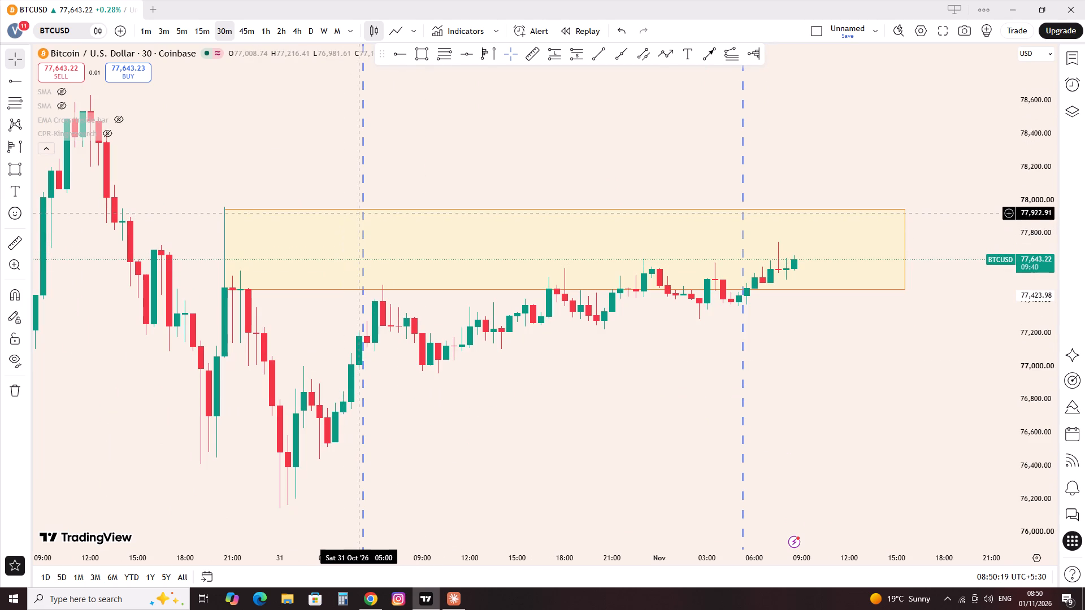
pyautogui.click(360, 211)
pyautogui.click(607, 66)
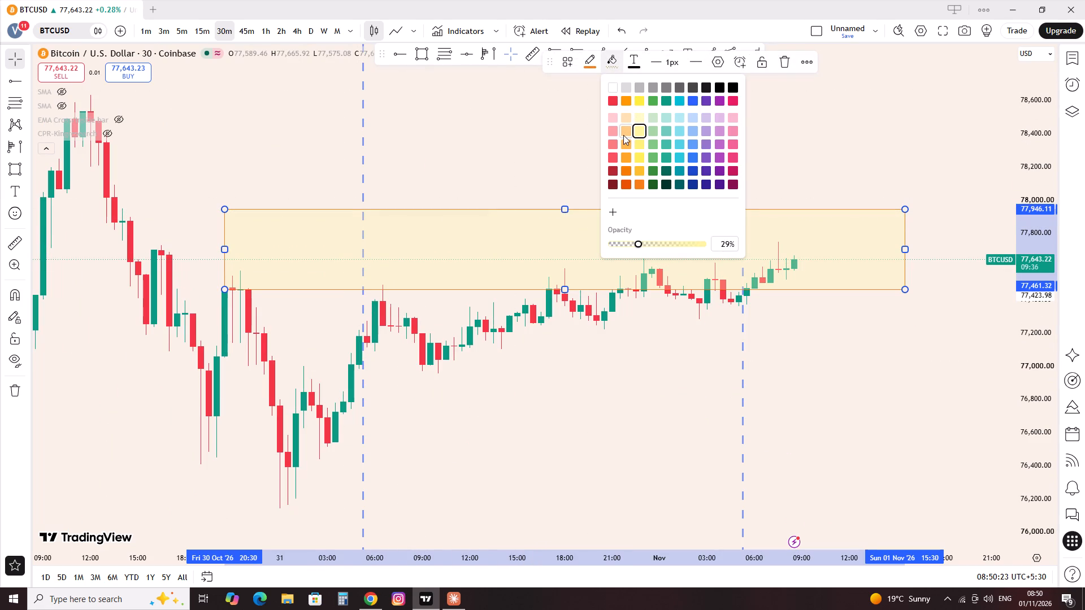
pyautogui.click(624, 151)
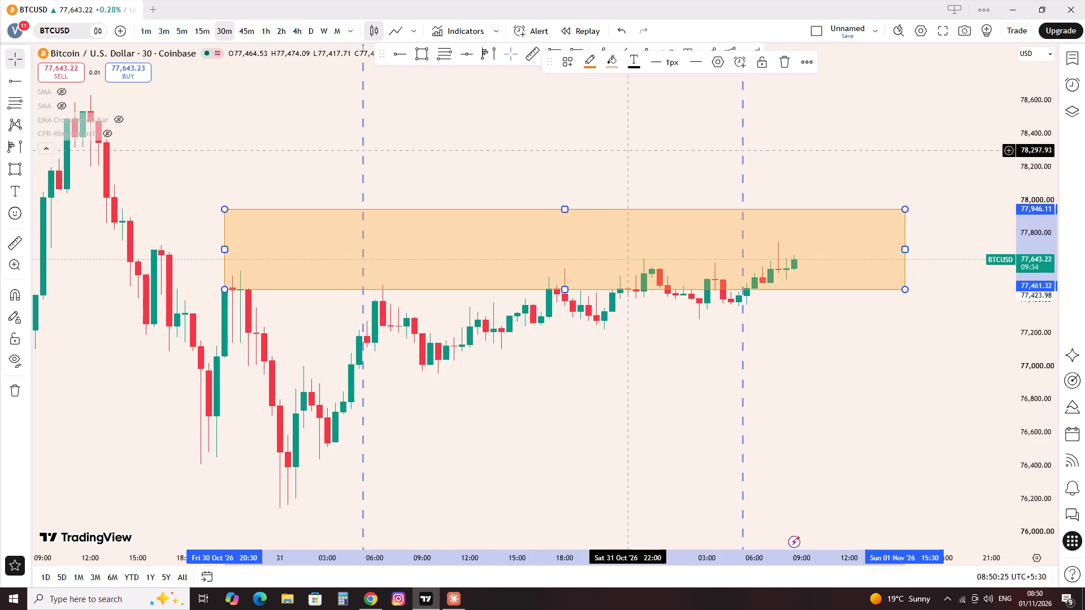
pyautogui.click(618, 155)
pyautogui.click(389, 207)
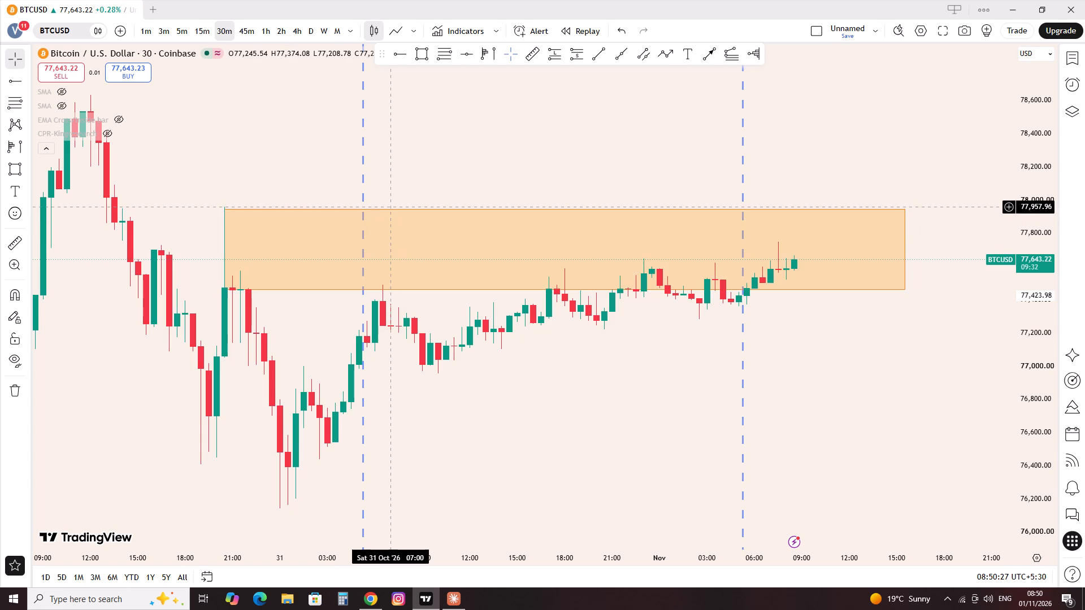
# Set the zone rectangle's fill to a lighter orange.
pyautogui.click(394, 208)
pyautogui.click(615, 62)
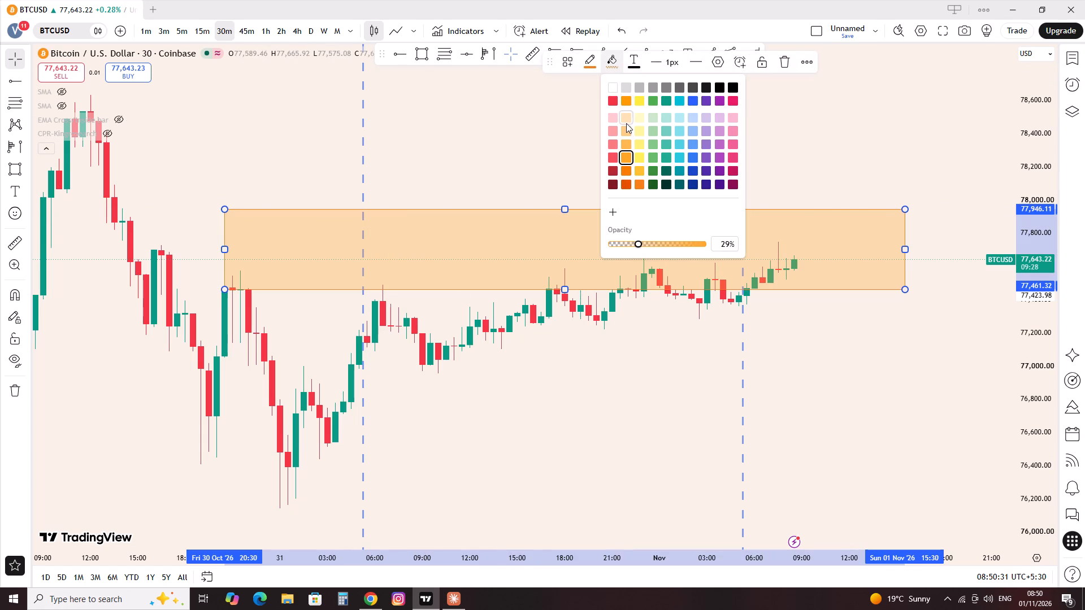
pyautogui.click(626, 129)
pyautogui.click(620, 135)
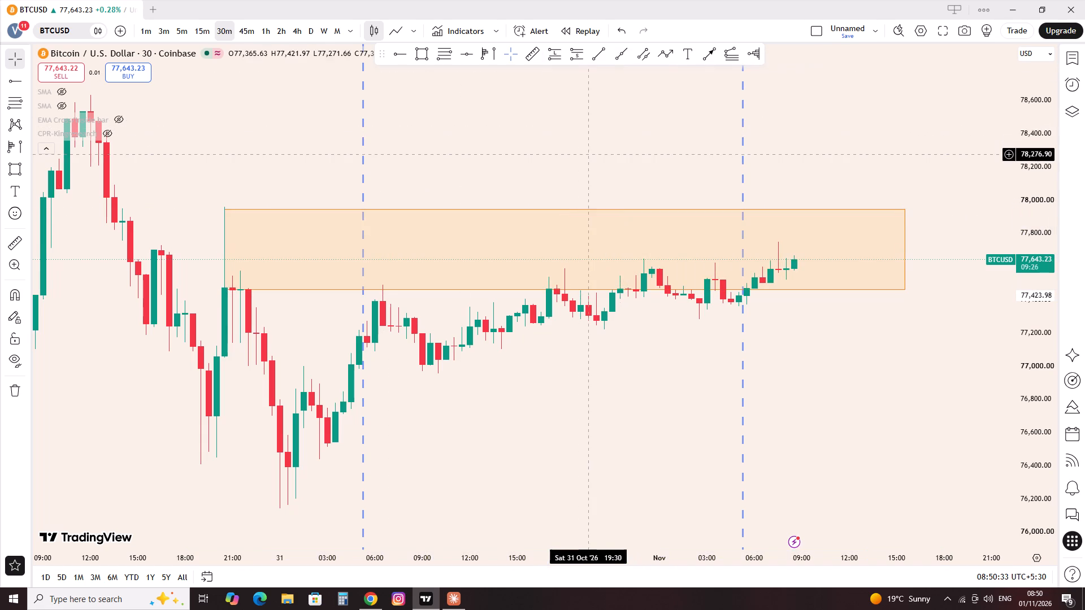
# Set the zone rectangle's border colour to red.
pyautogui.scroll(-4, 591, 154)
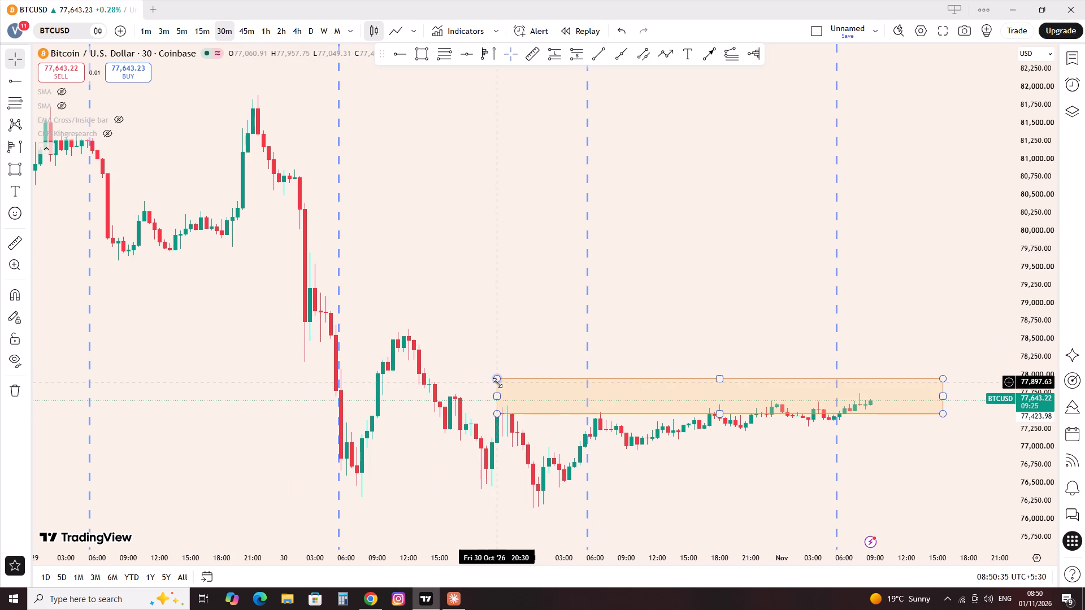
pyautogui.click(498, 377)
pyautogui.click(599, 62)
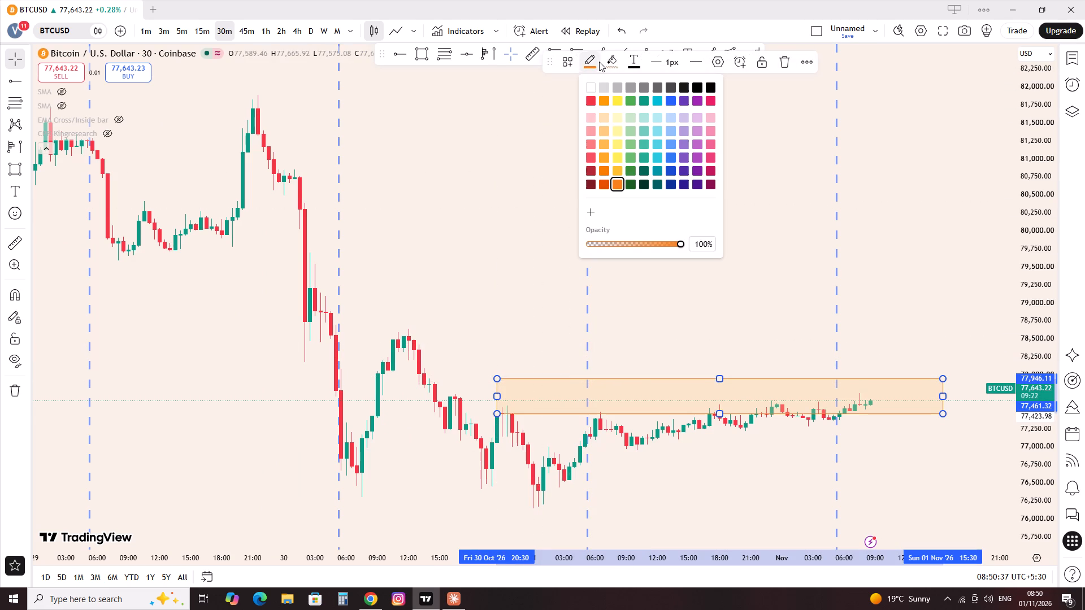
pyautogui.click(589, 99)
# Set the zone rectangle's border to the darkest orange shade and deselect the rectangle.
pyautogui.click(587, 57)
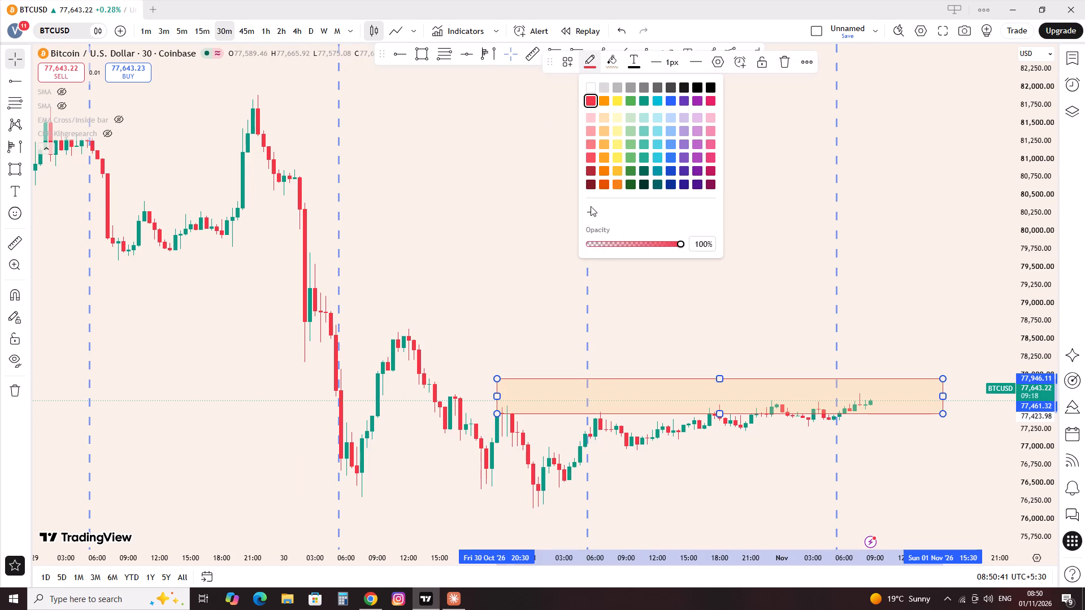
pyautogui.click(602, 180)
pyautogui.click(524, 242)
pyautogui.scroll(5, 523, 243)
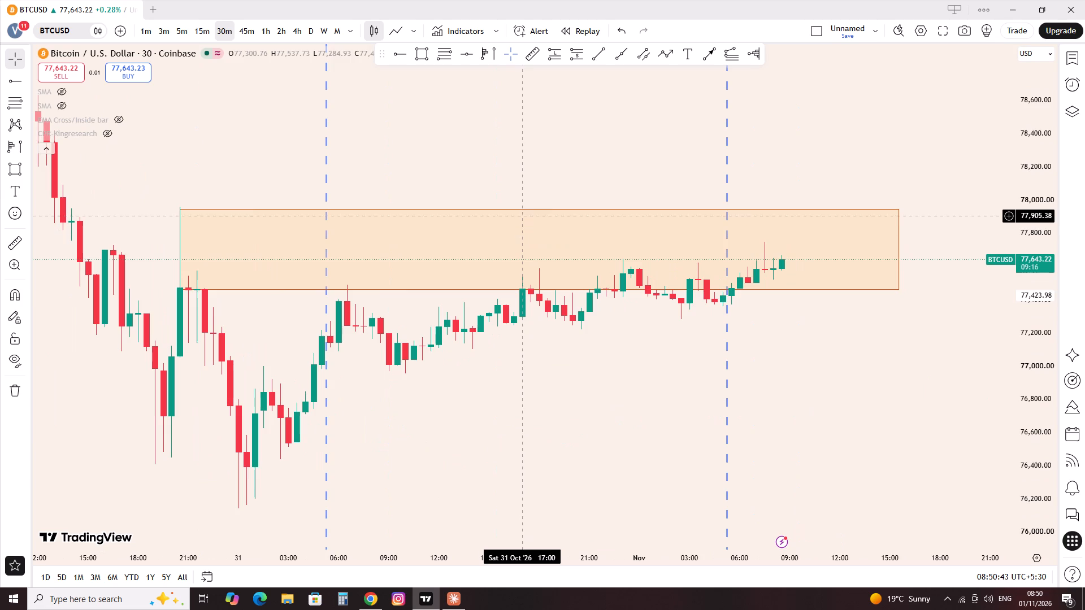
# Delete the light-orange zone rectangle that spans the recent 30-minute candles.
pyautogui.scroll(1, 524, 201)
pyautogui.scroll(-4, 516, 203)
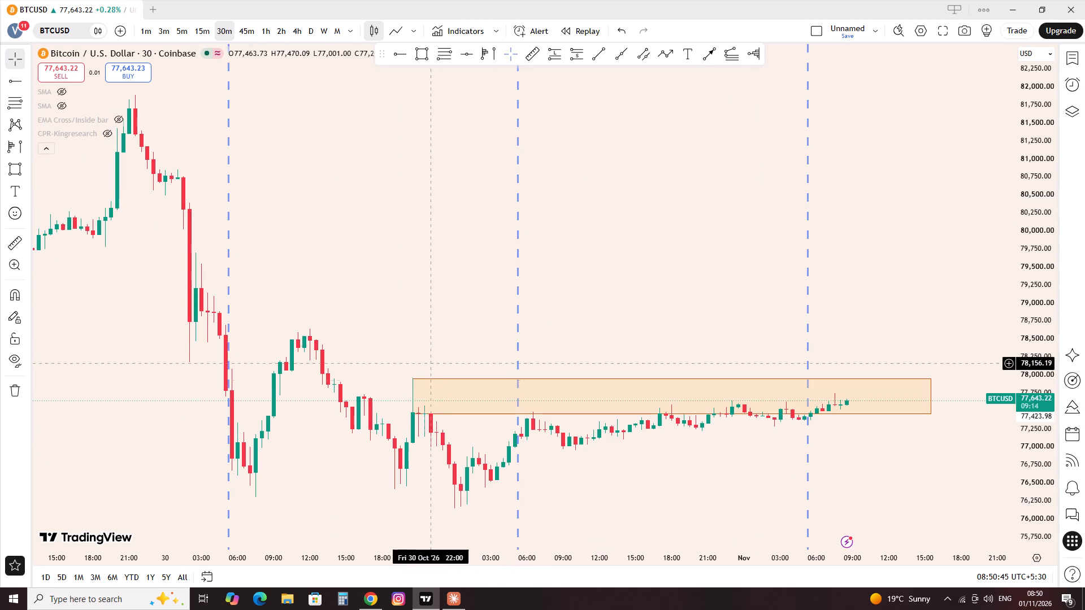
pyautogui.click(418, 375)
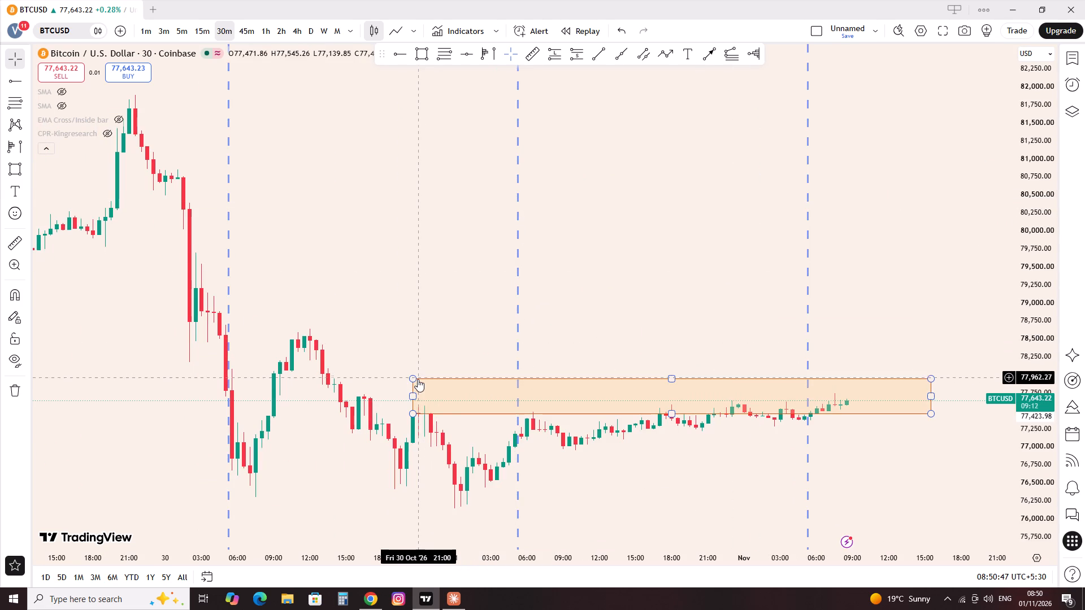
pyautogui.click(418, 379)
pyautogui.click(779, 58)
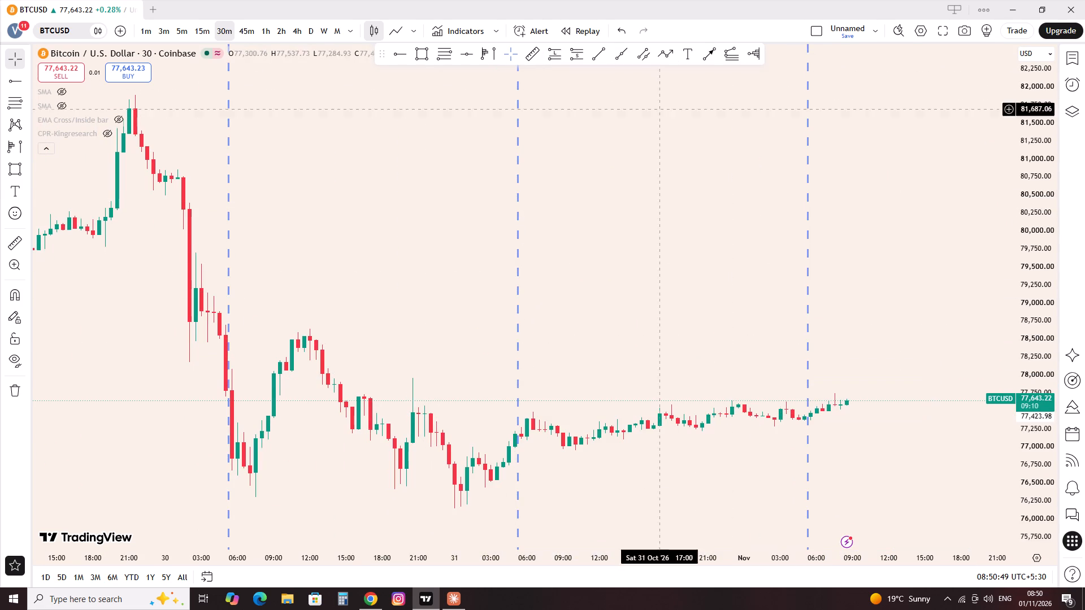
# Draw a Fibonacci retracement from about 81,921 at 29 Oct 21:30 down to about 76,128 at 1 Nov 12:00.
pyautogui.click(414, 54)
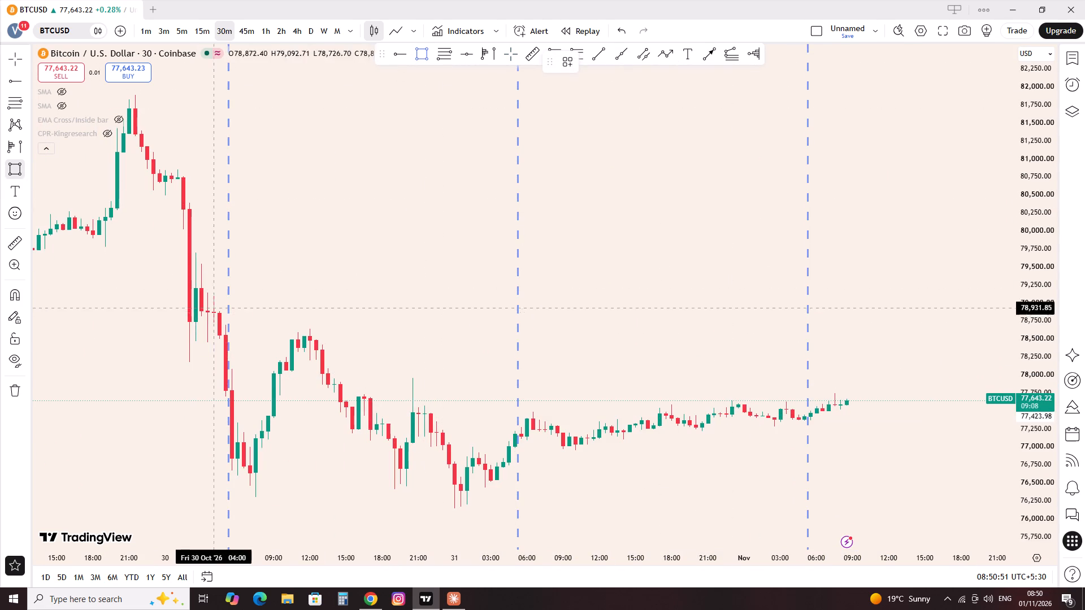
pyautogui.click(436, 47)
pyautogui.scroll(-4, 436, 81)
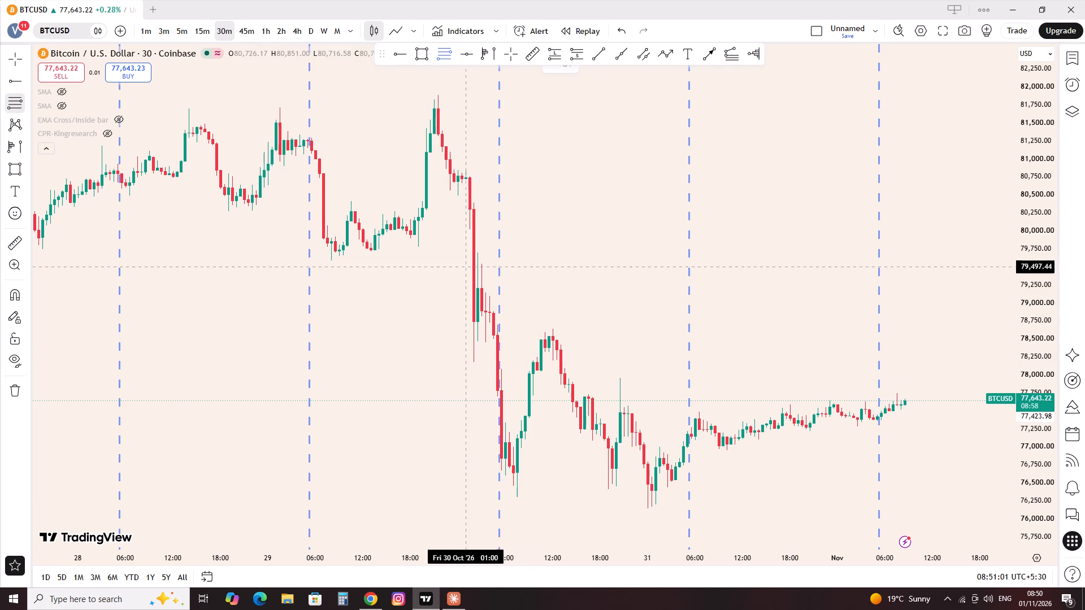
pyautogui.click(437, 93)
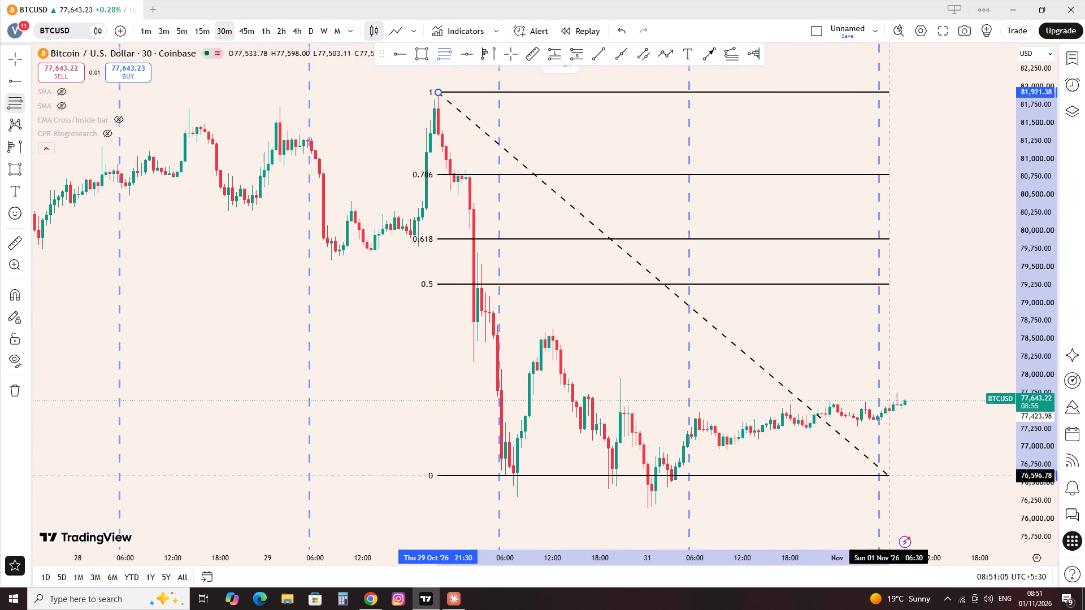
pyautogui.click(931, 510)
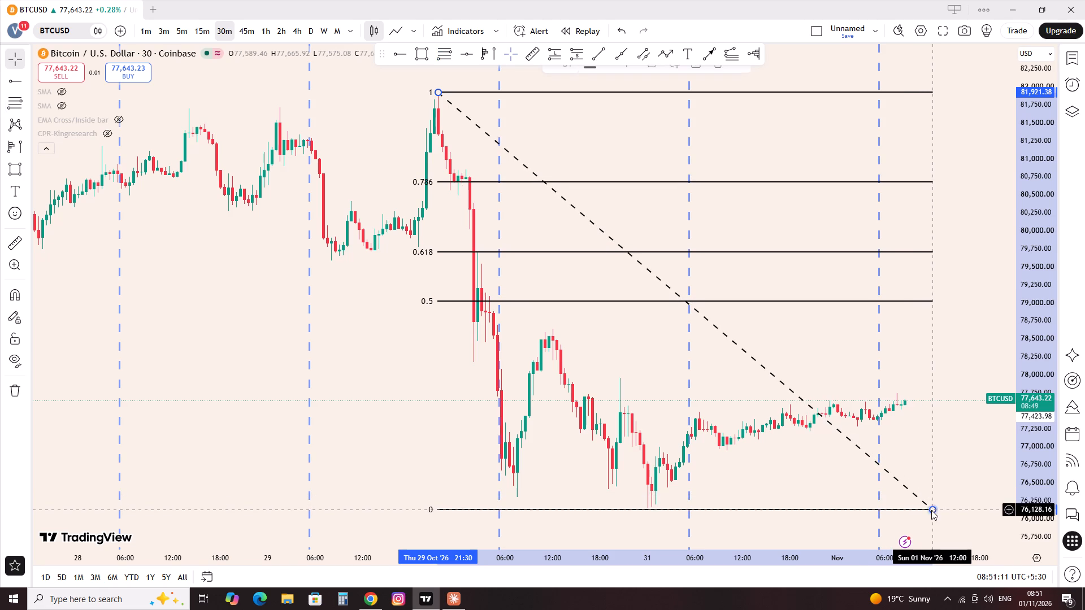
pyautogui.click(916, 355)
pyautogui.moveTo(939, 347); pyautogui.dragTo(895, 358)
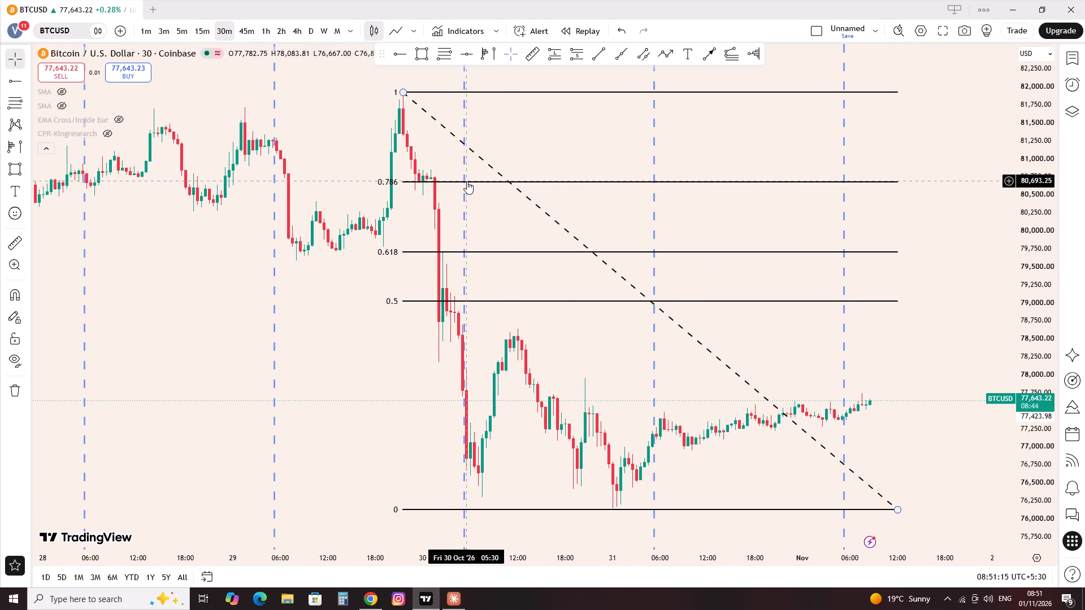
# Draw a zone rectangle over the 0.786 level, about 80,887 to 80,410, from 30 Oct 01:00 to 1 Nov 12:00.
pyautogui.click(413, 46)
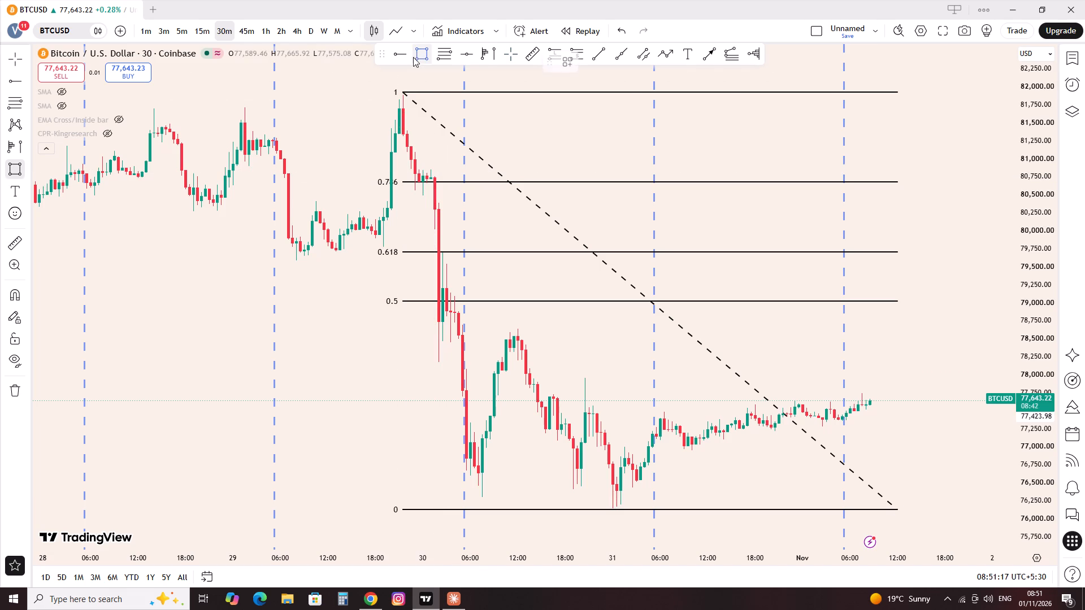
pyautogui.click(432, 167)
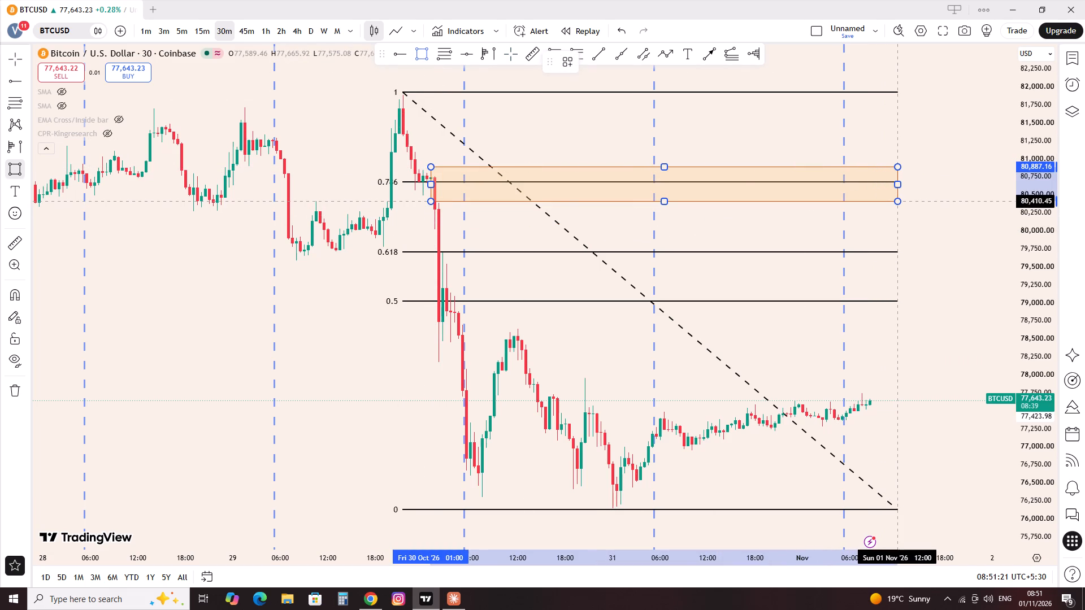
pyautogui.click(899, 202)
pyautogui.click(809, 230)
# Draw a zone rectangle at the 0.5 level, about 79,061 to 78,625, from 30 Oct 04:00 to 1 Nov 08:30.
pyautogui.click(416, 52)
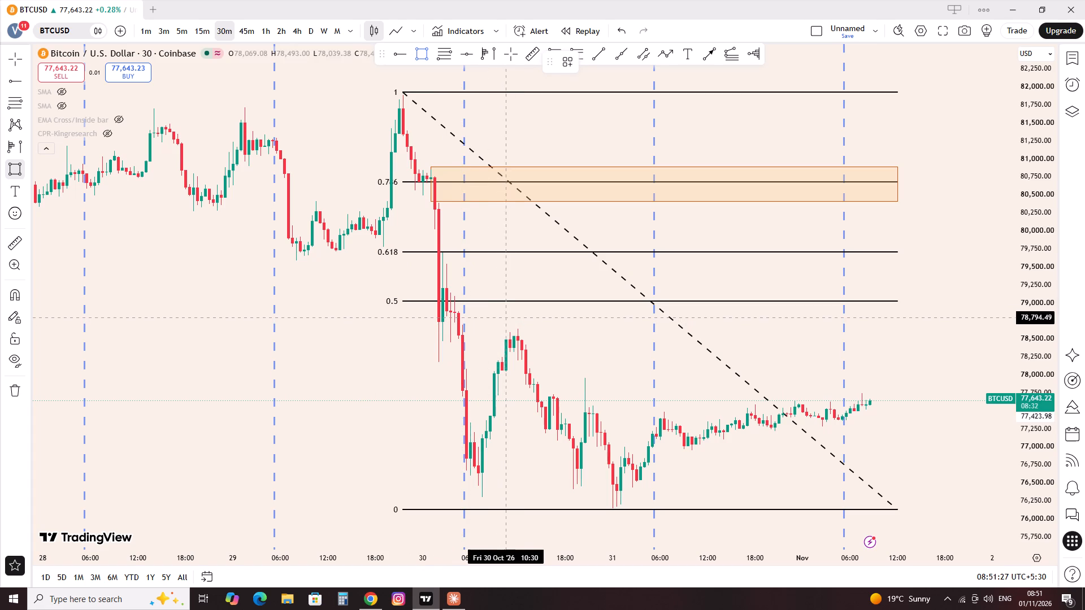
pyautogui.click(455, 299)
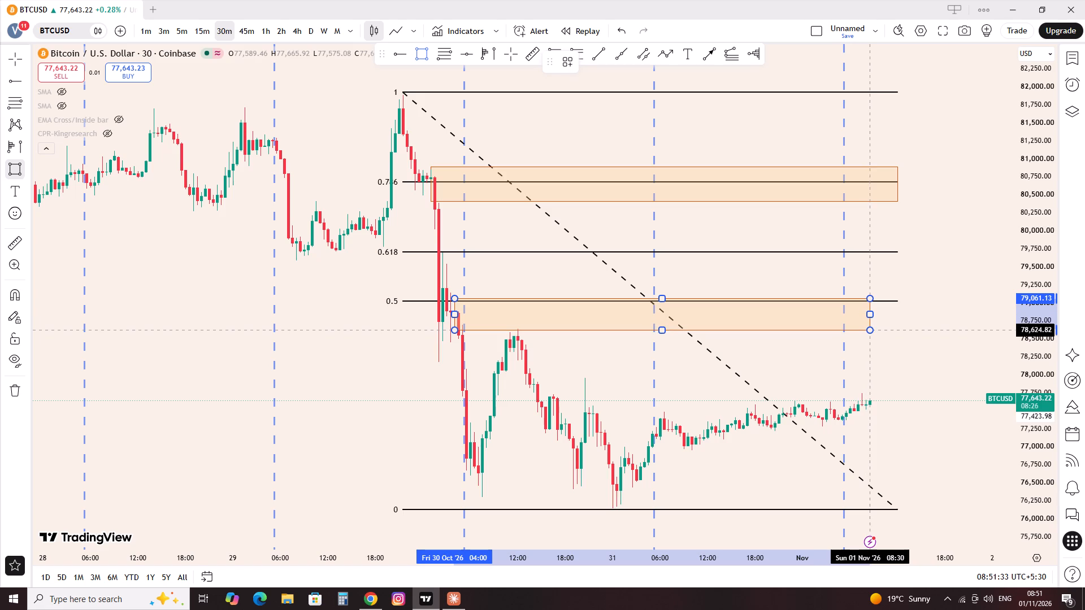
pyautogui.click(869, 330)
pyautogui.click(897, 332)
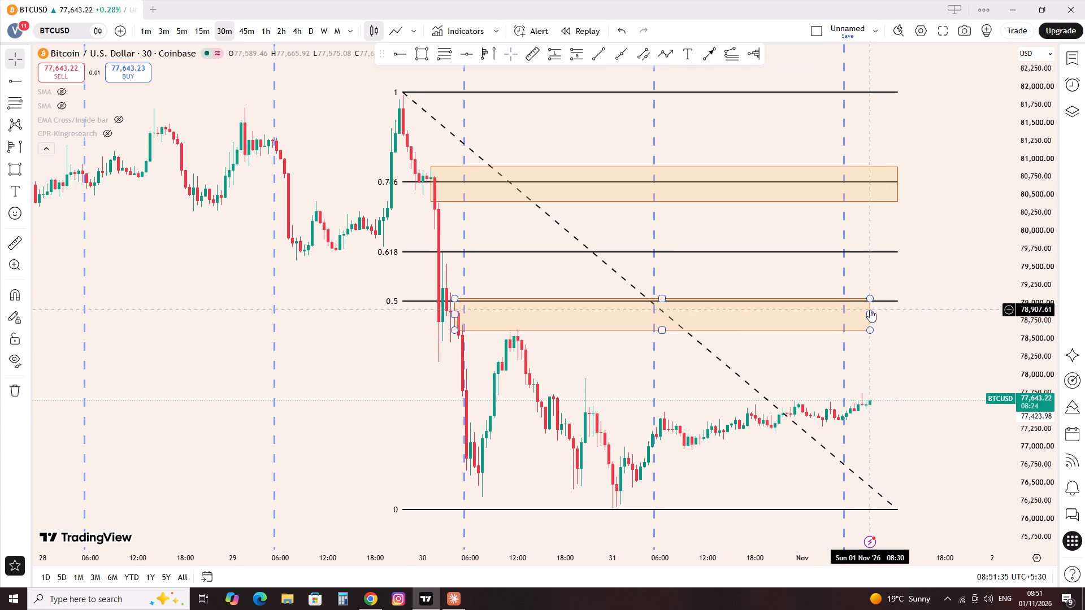
pyautogui.moveTo(598, 376); pyautogui.dragTo(884, 409)
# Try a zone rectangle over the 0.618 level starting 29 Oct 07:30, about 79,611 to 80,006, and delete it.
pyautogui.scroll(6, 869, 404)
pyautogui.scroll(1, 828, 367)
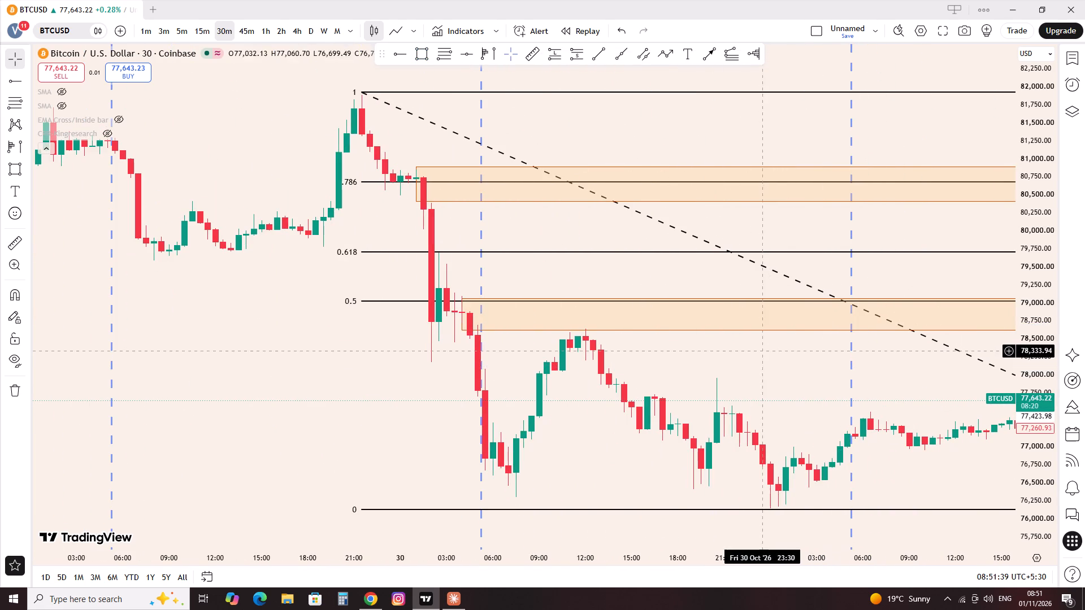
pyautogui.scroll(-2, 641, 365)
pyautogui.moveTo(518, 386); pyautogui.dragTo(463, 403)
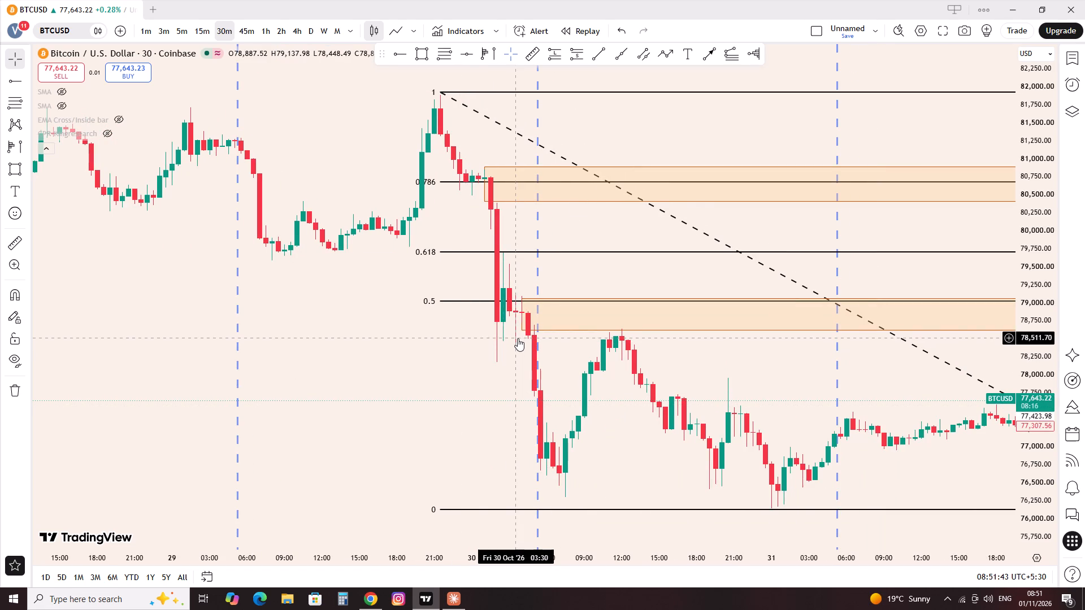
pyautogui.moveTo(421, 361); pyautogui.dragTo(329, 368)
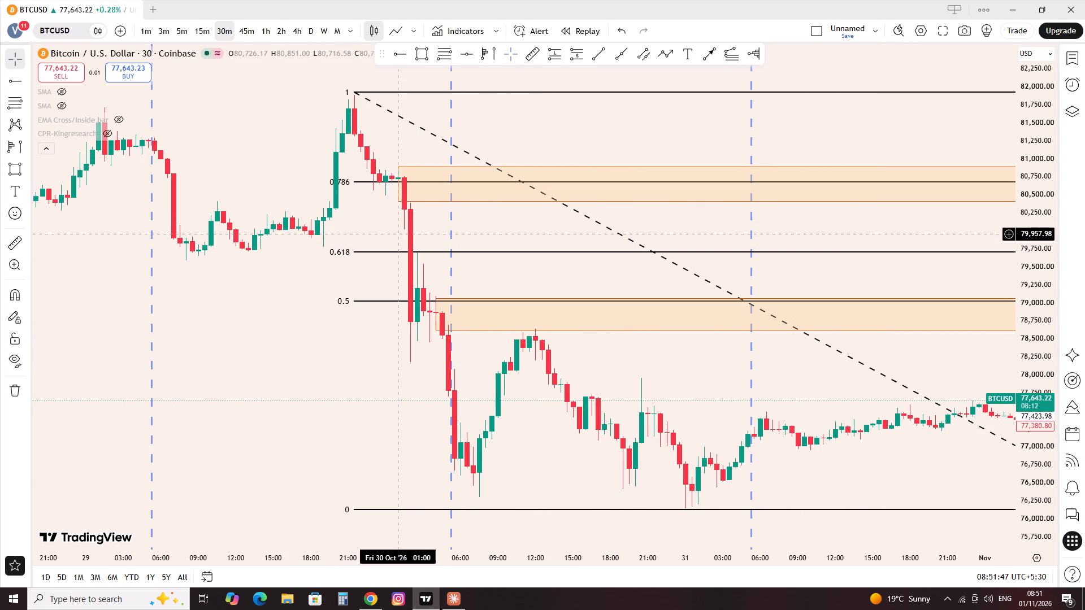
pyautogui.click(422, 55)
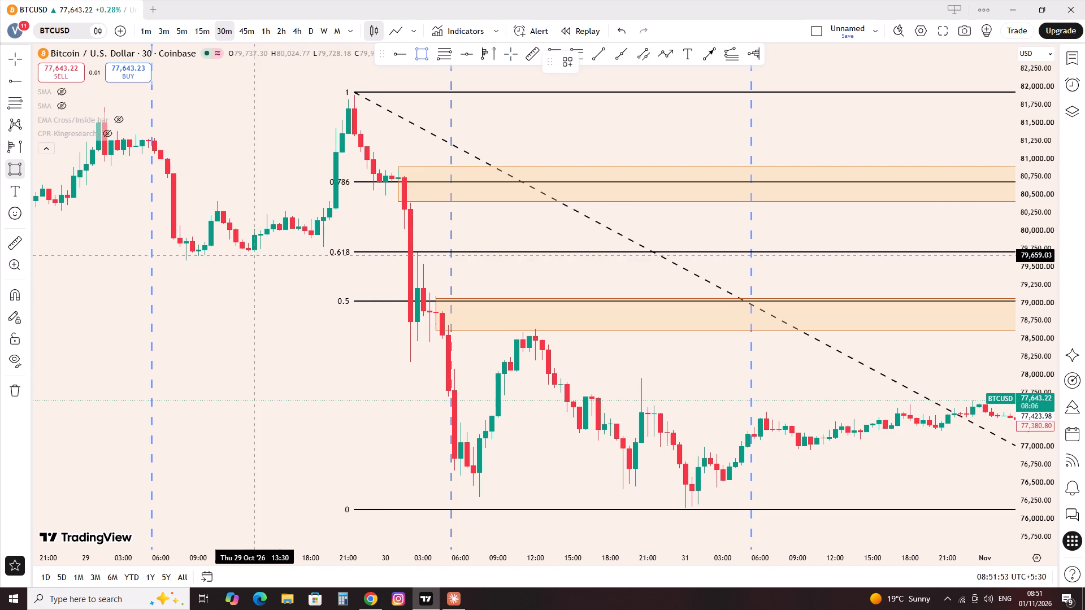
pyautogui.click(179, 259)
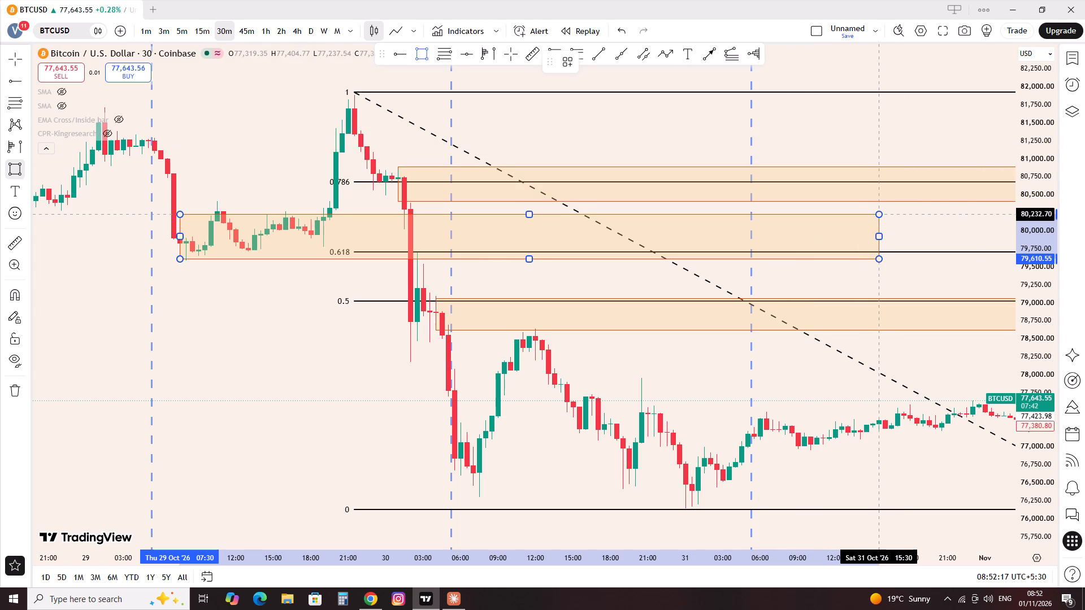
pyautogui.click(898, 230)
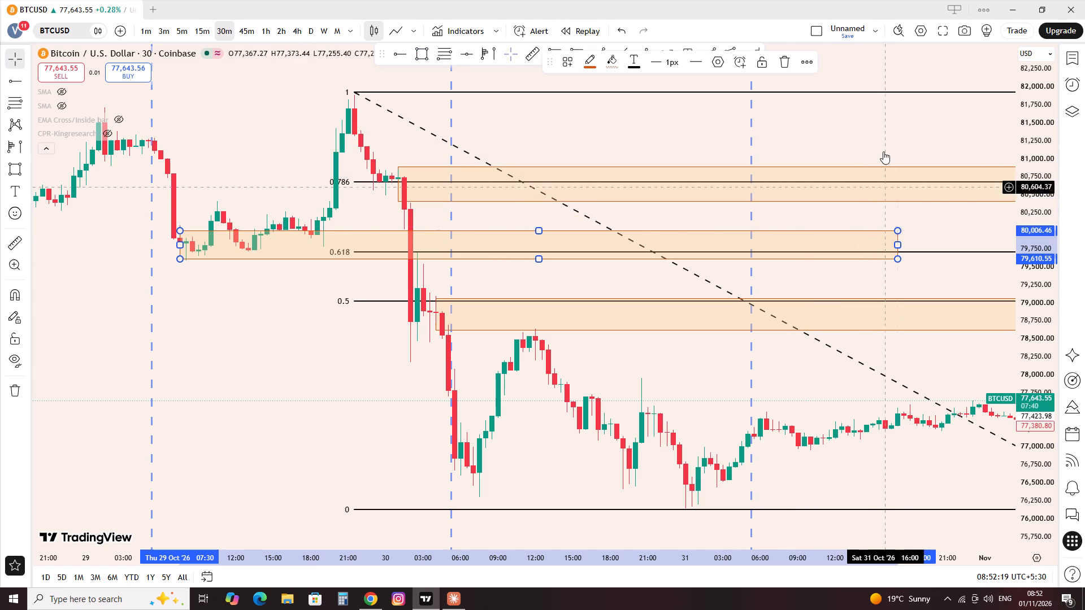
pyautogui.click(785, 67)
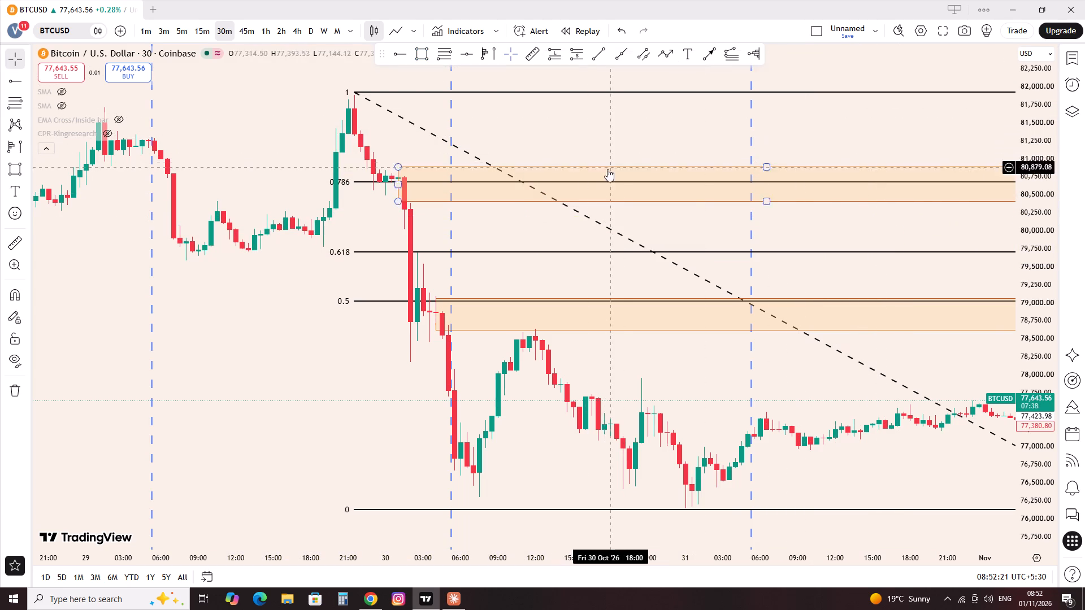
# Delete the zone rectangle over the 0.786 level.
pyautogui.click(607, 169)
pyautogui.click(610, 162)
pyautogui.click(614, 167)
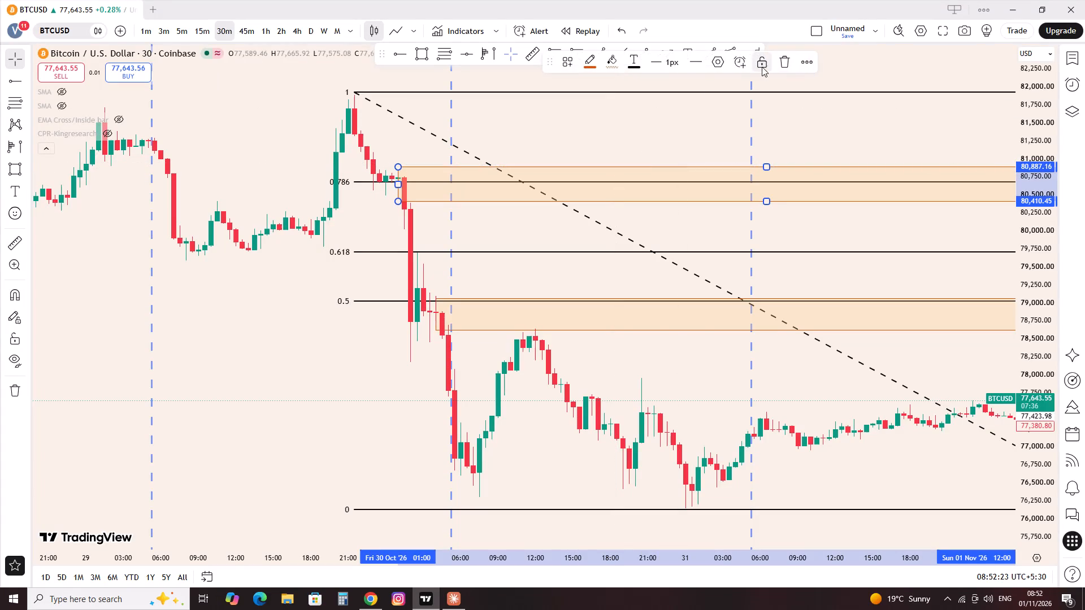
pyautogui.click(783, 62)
# Draw a zone rectangle over the 0.786 level, about 80,410 to 80,895, from 30 Oct 01:00 to 2 Nov 03:30.
pyautogui.scroll(-6, 483, 241)
pyautogui.moveTo(618, 328); pyautogui.dragTo(302, 354)
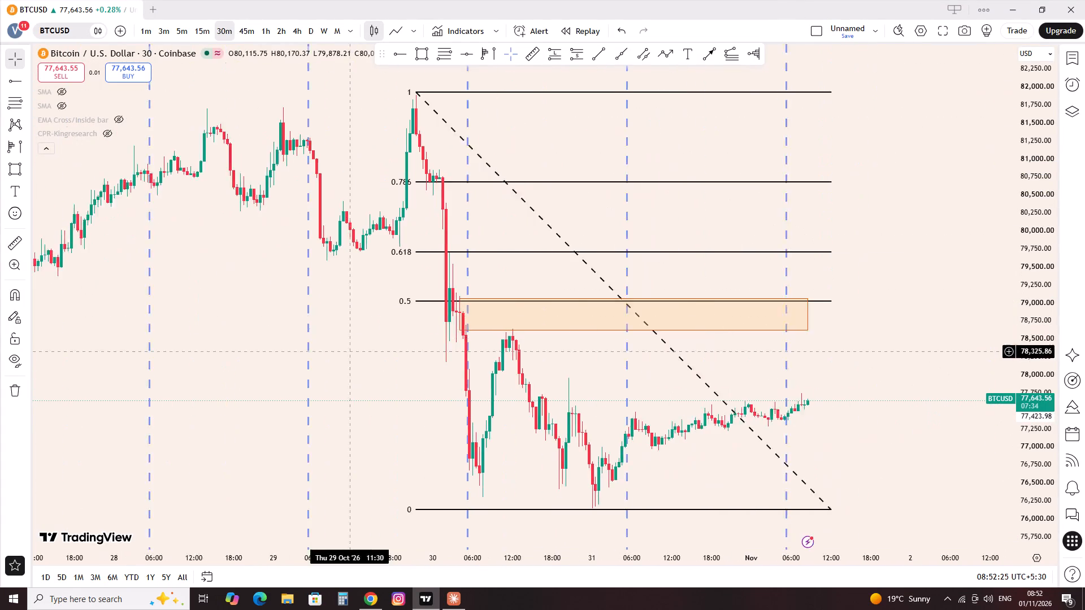
pyautogui.moveTo(302, 354); pyautogui.dragTo(238, 354)
pyautogui.click(426, 54)
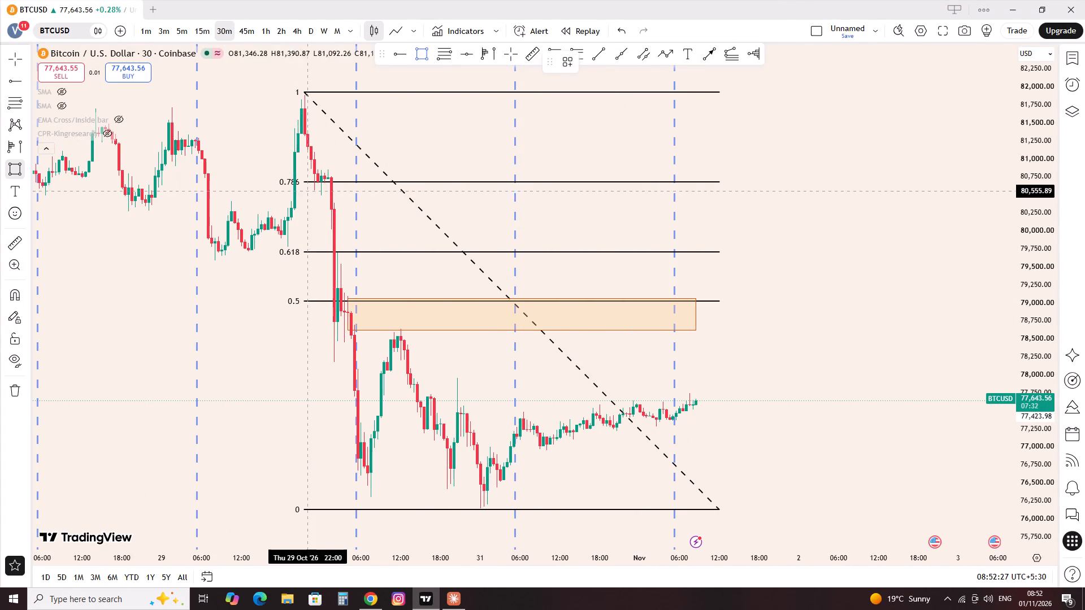
pyautogui.click(326, 202)
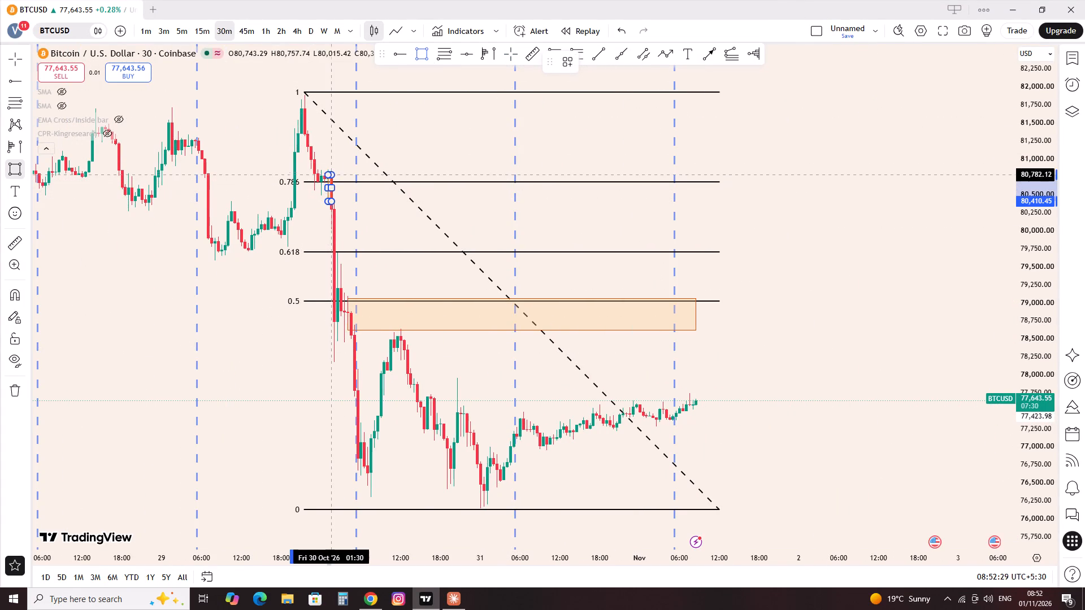
pyautogui.click(329, 167)
pyautogui.moveTo(329, 184); pyautogui.dragTo(822, 202)
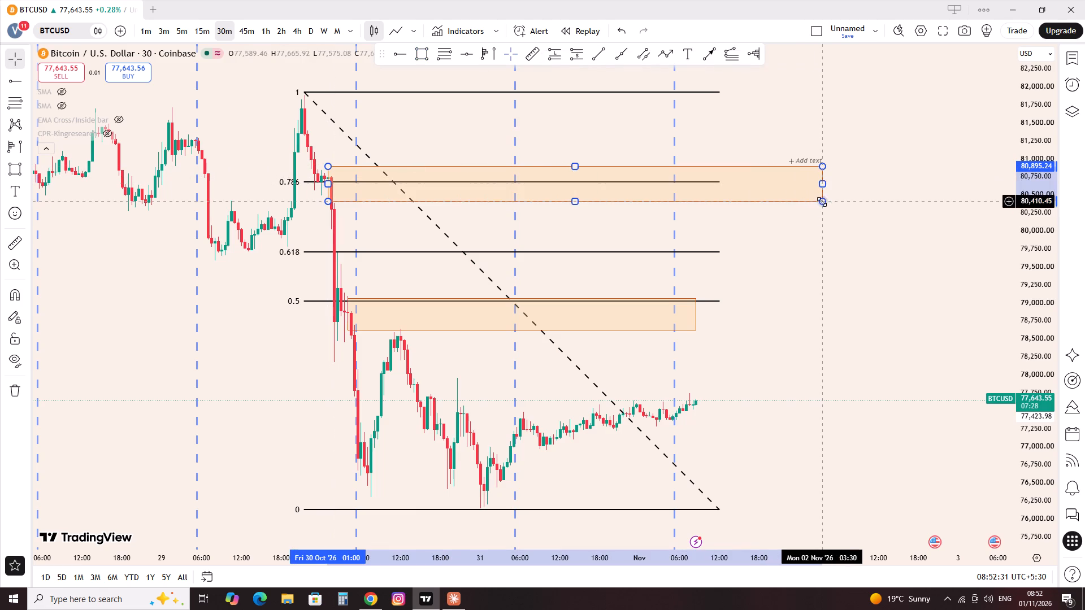
pyautogui.click(823, 268)
# Extend the end of the 0.5-level zone rectangle to about 2 Nov 04:00, nearly matching the 0.786-level zone.
pyautogui.moveTo(696, 316); pyautogui.dragTo(825, 325)
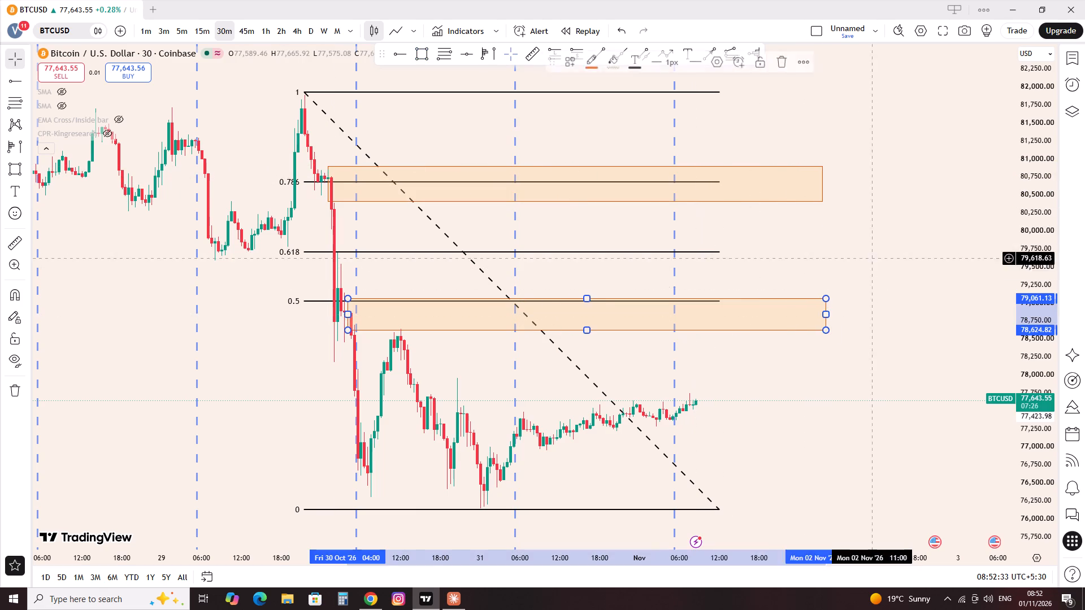
pyautogui.click(860, 239)
# Draw a zone rectangle above the 0.618 level, about 79,691 to 80,015, from 29 Oct 18:30 to 2 Nov 21:00.
pyautogui.scroll(-9, 835, 291)
pyautogui.scroll(4, 682, 325)
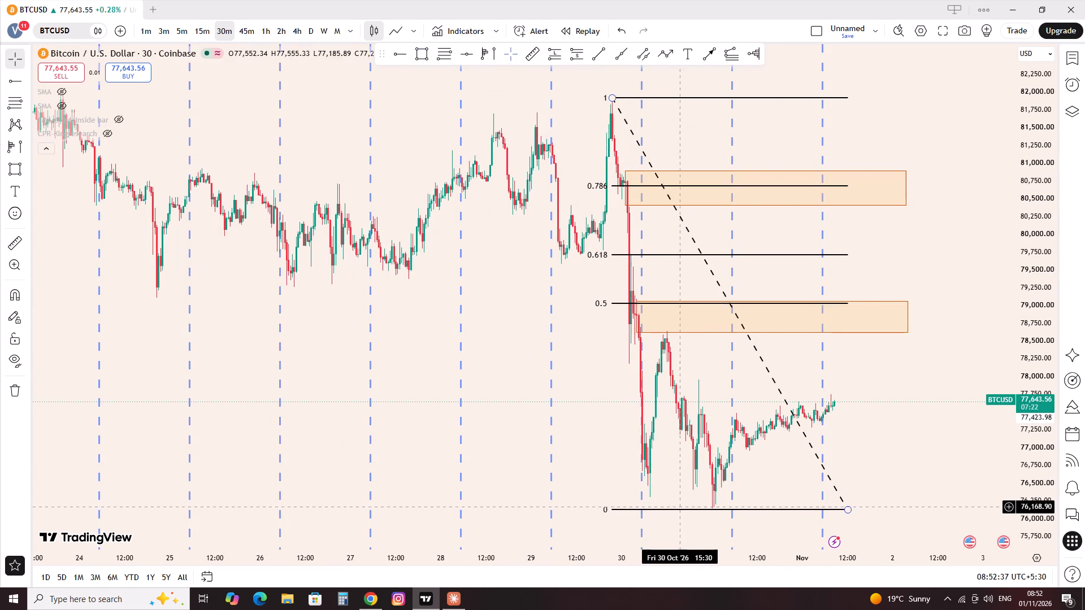
pyautogui.scroll(2, 665, 193)
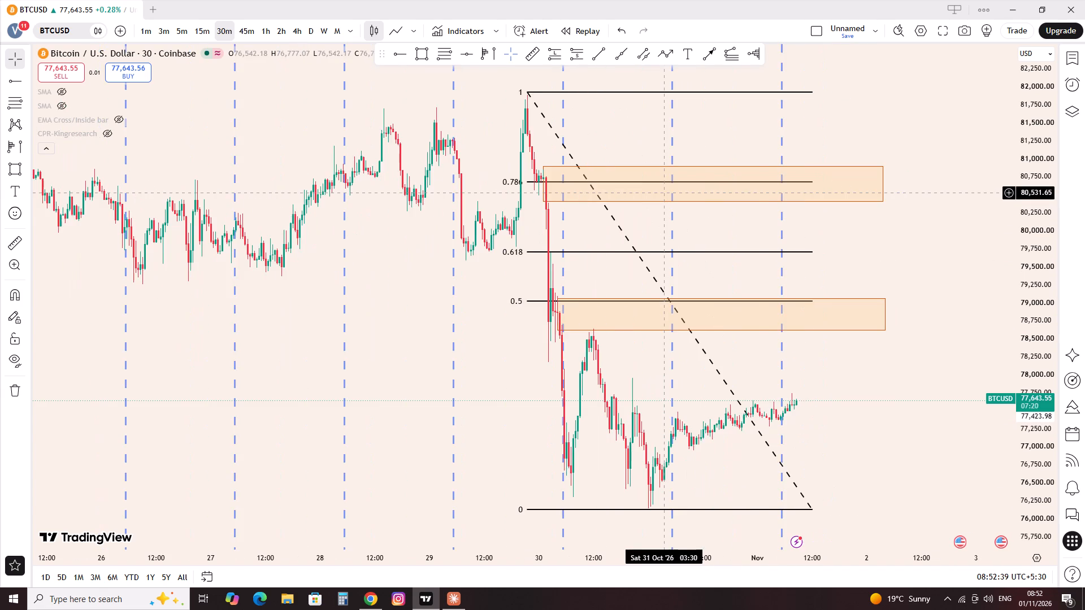
pyautogui.scroll(1, 665, 193)
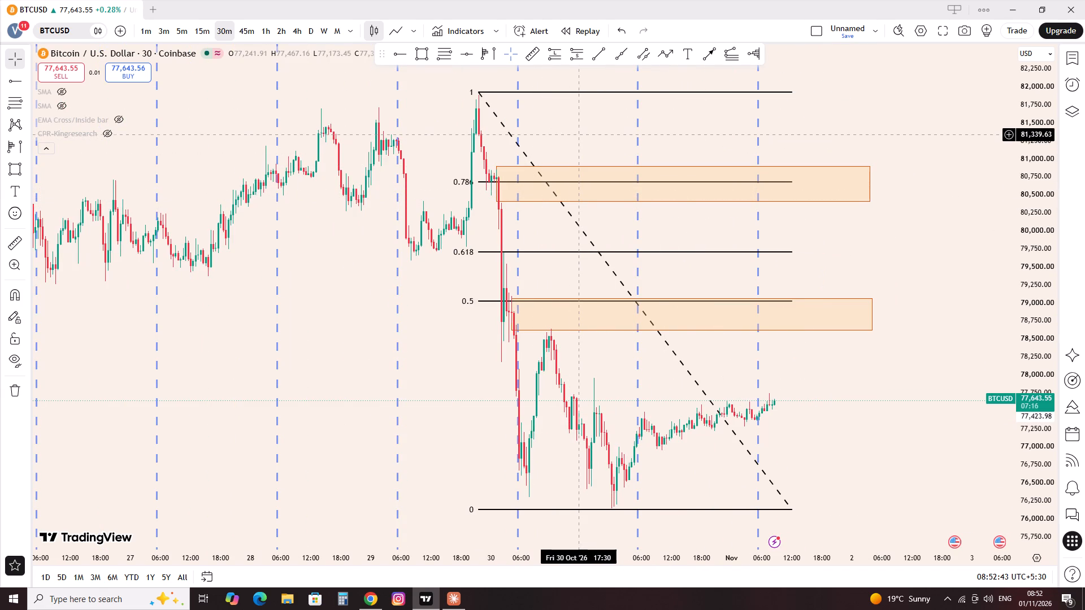
pyautogui.scroll(2, 455, 240)
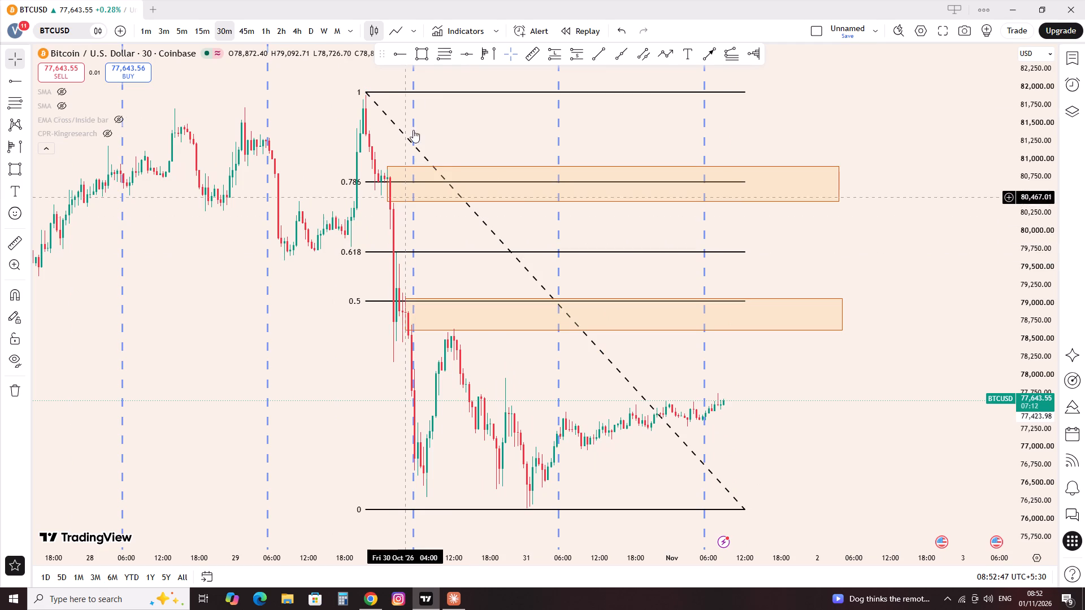
pyautogui.click(421, 51)
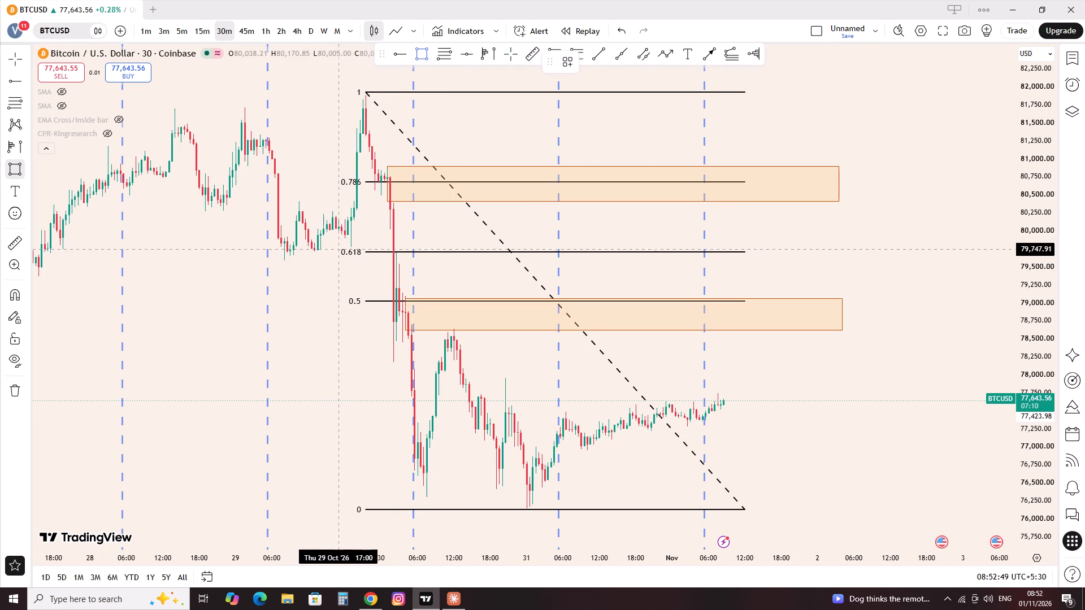
pyautogui.click(347, 254)
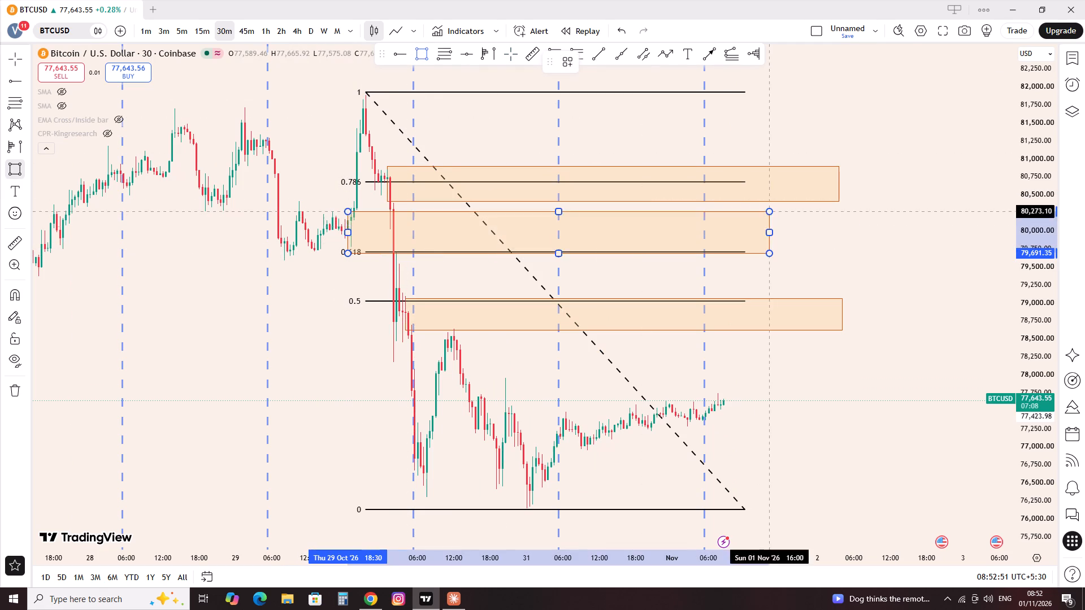
pyautogui.click(945, 230)
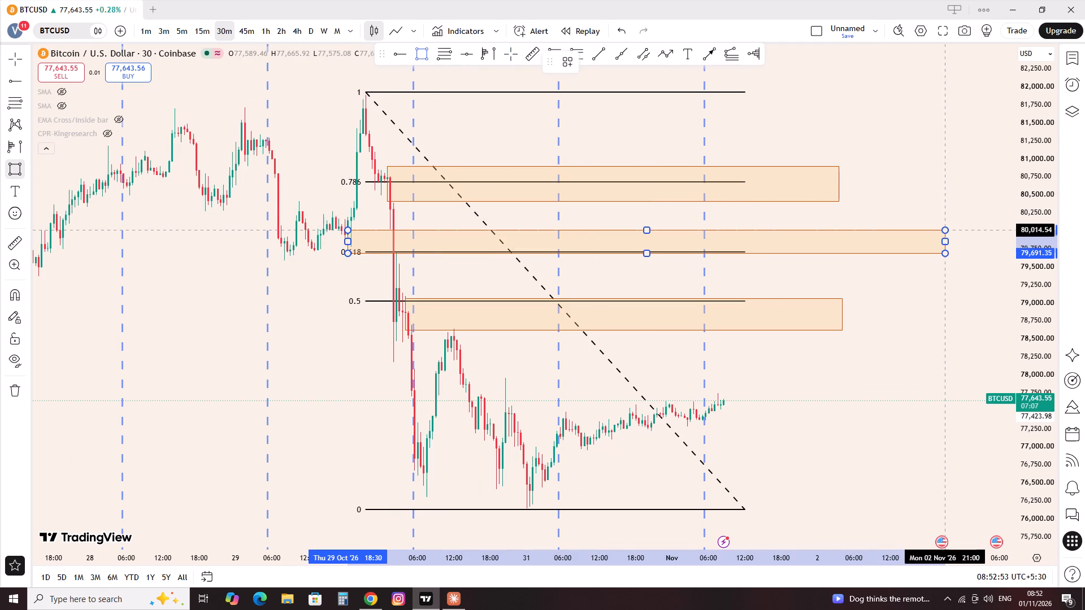
pyautogui.click(919, 211)
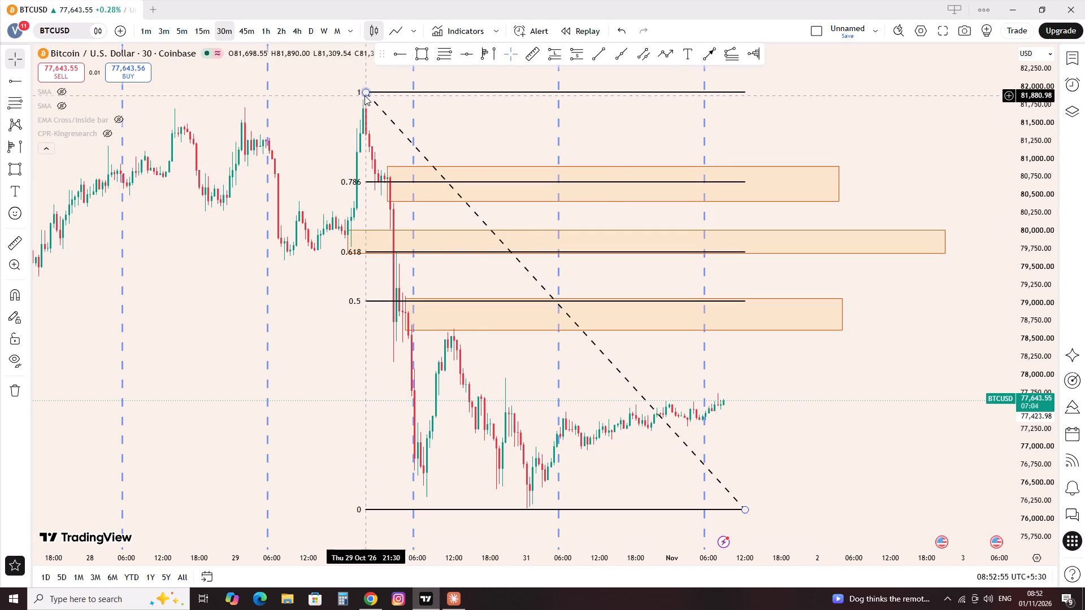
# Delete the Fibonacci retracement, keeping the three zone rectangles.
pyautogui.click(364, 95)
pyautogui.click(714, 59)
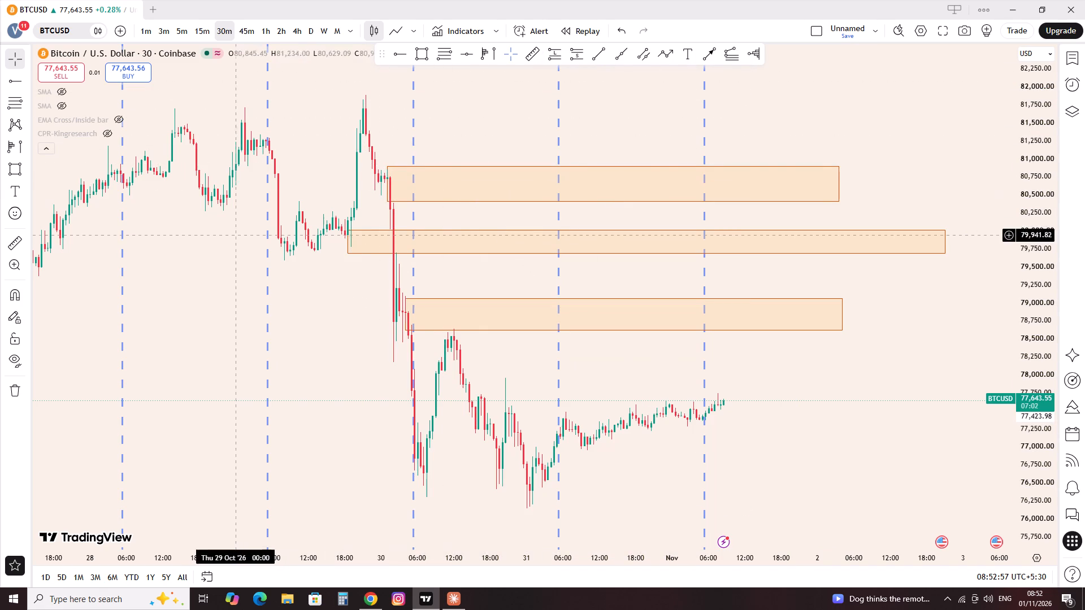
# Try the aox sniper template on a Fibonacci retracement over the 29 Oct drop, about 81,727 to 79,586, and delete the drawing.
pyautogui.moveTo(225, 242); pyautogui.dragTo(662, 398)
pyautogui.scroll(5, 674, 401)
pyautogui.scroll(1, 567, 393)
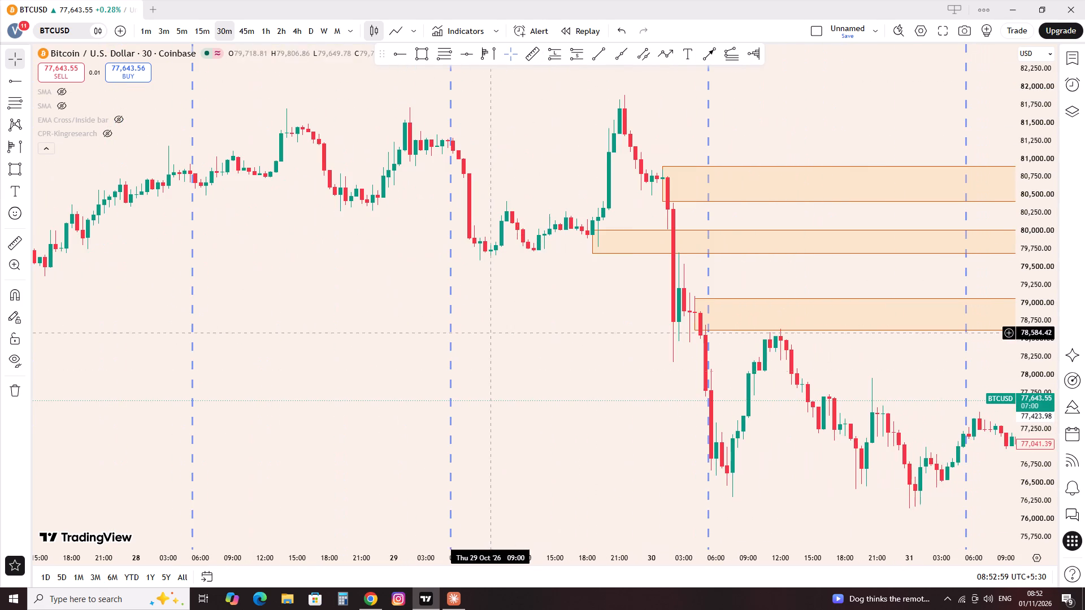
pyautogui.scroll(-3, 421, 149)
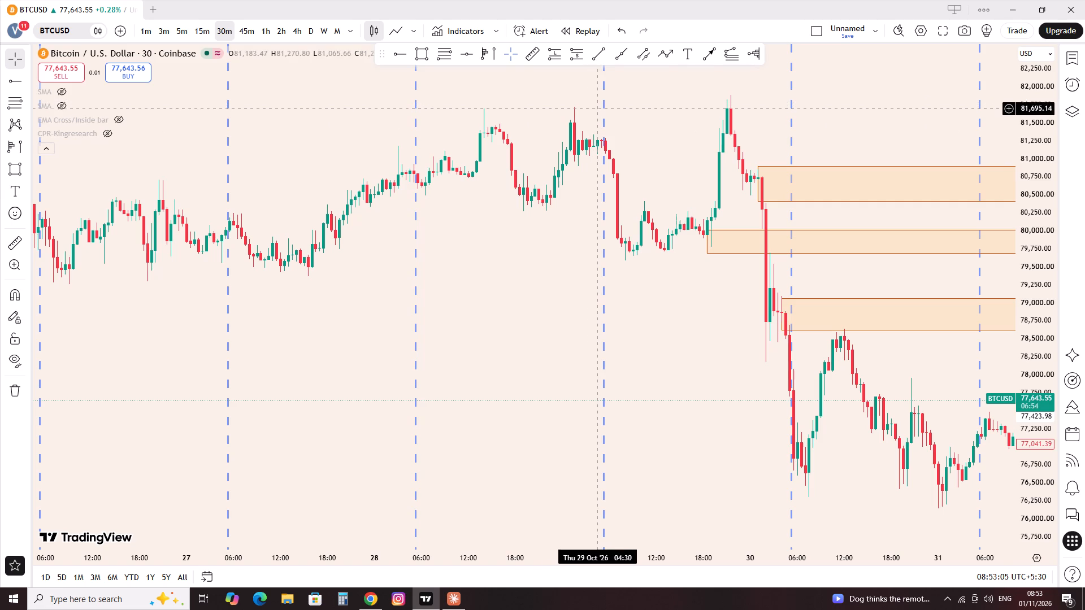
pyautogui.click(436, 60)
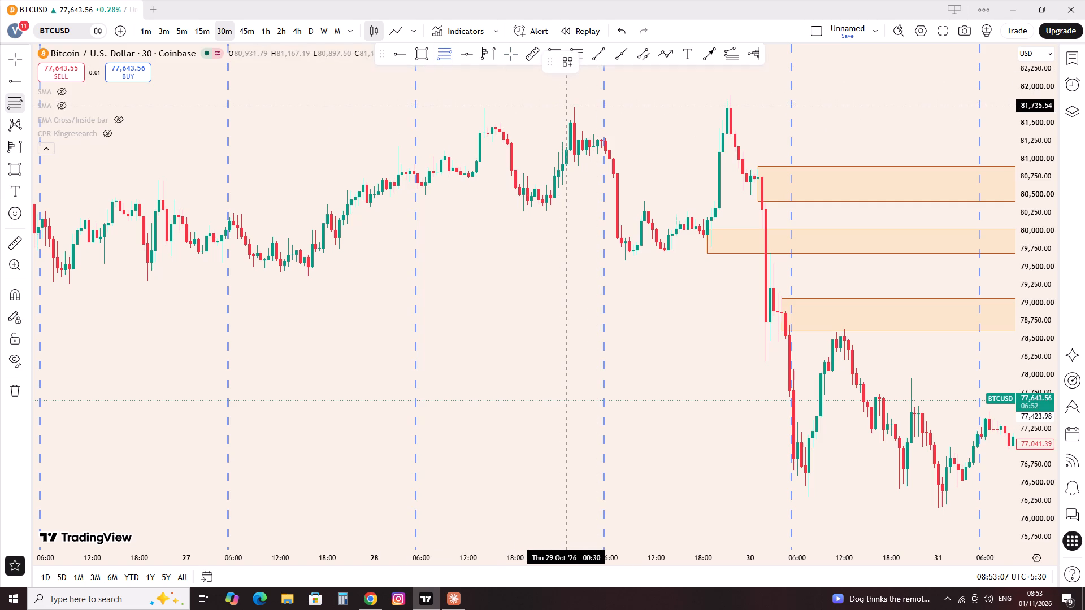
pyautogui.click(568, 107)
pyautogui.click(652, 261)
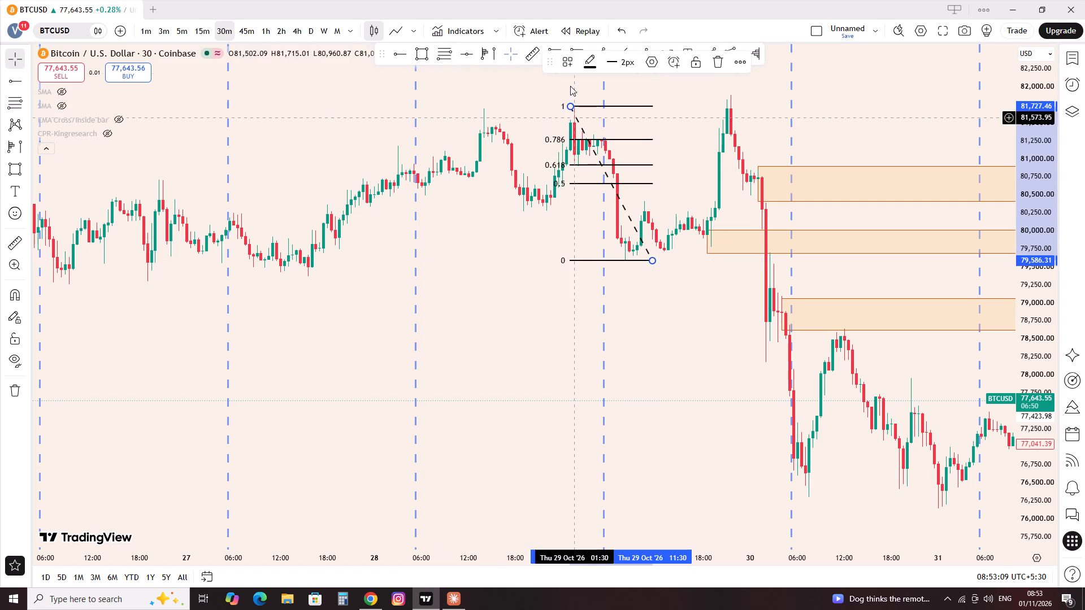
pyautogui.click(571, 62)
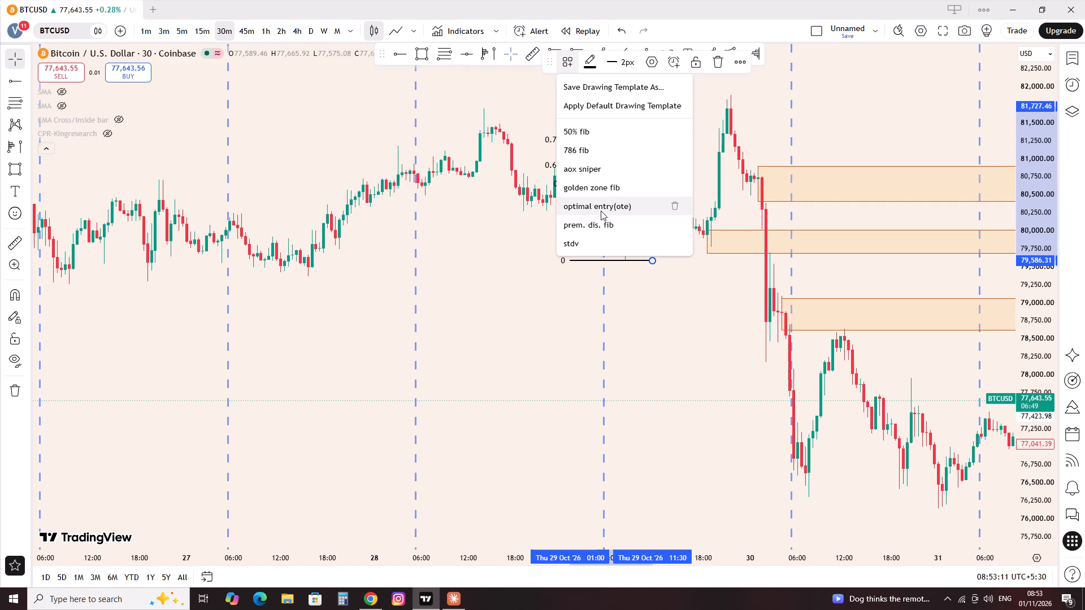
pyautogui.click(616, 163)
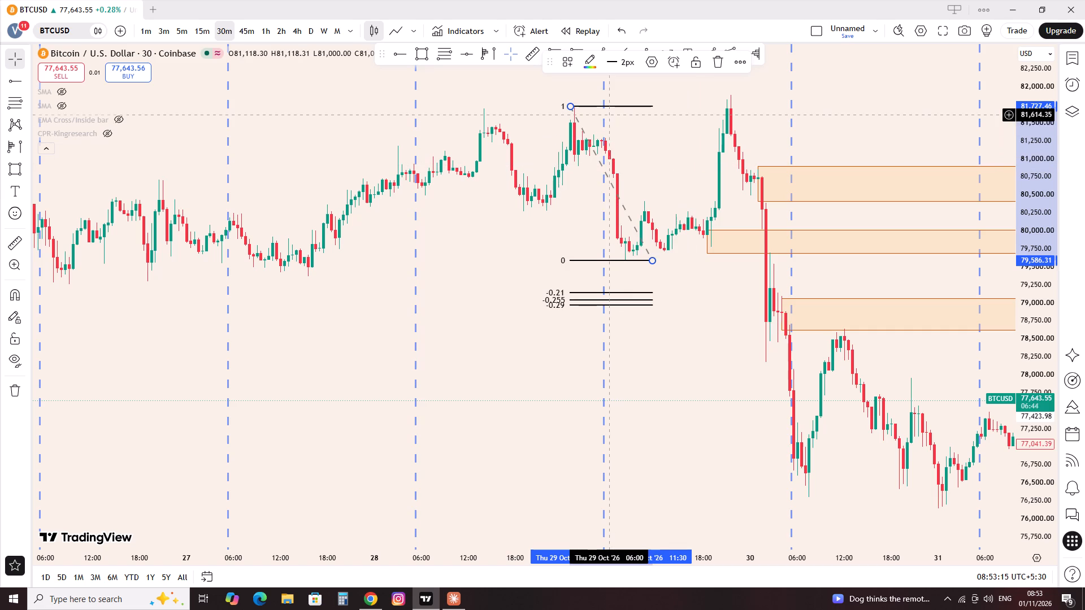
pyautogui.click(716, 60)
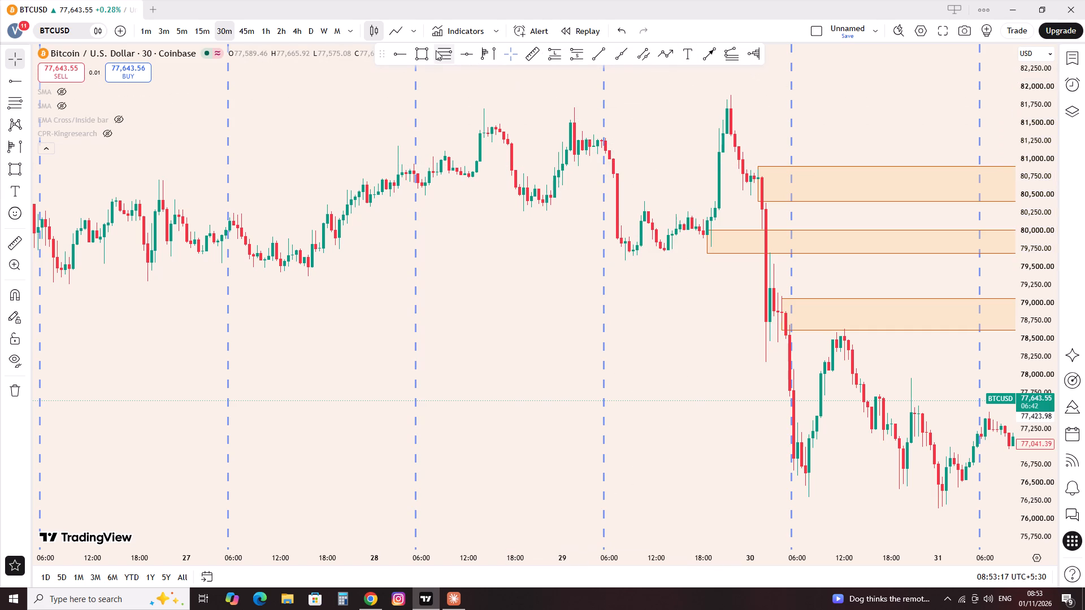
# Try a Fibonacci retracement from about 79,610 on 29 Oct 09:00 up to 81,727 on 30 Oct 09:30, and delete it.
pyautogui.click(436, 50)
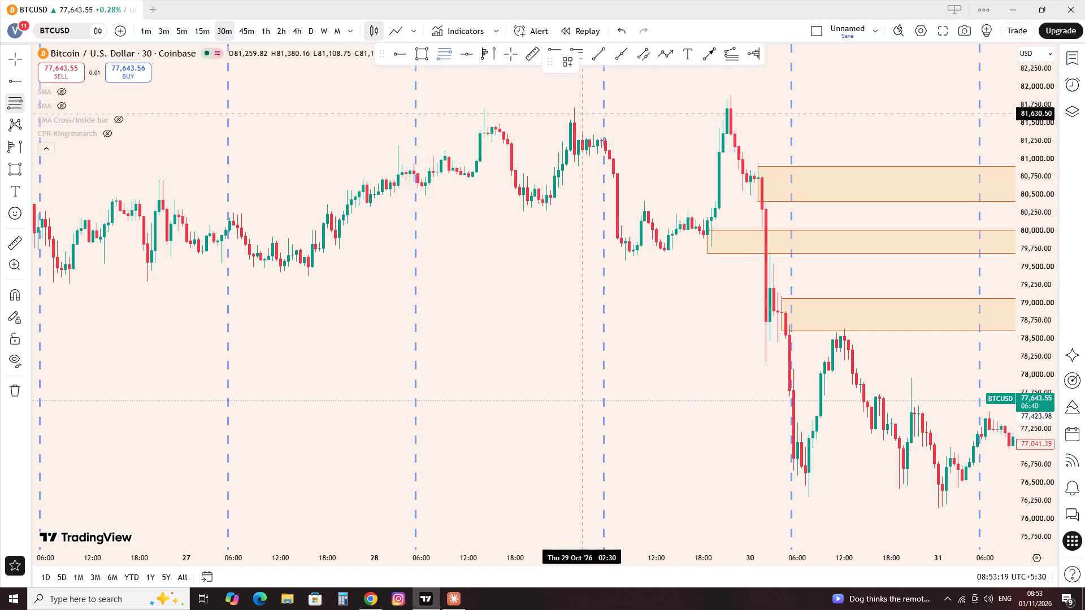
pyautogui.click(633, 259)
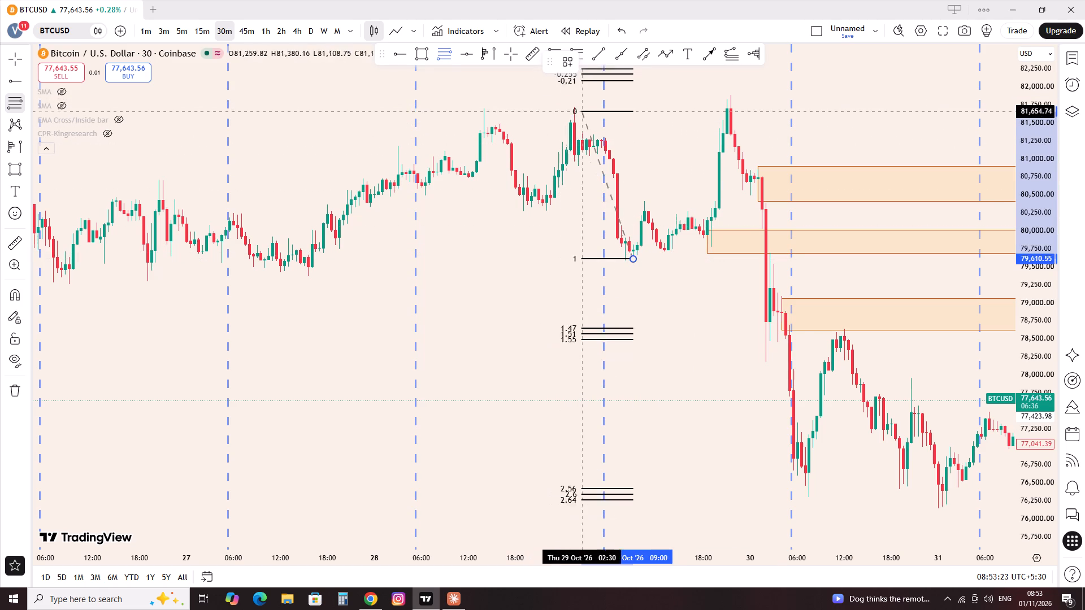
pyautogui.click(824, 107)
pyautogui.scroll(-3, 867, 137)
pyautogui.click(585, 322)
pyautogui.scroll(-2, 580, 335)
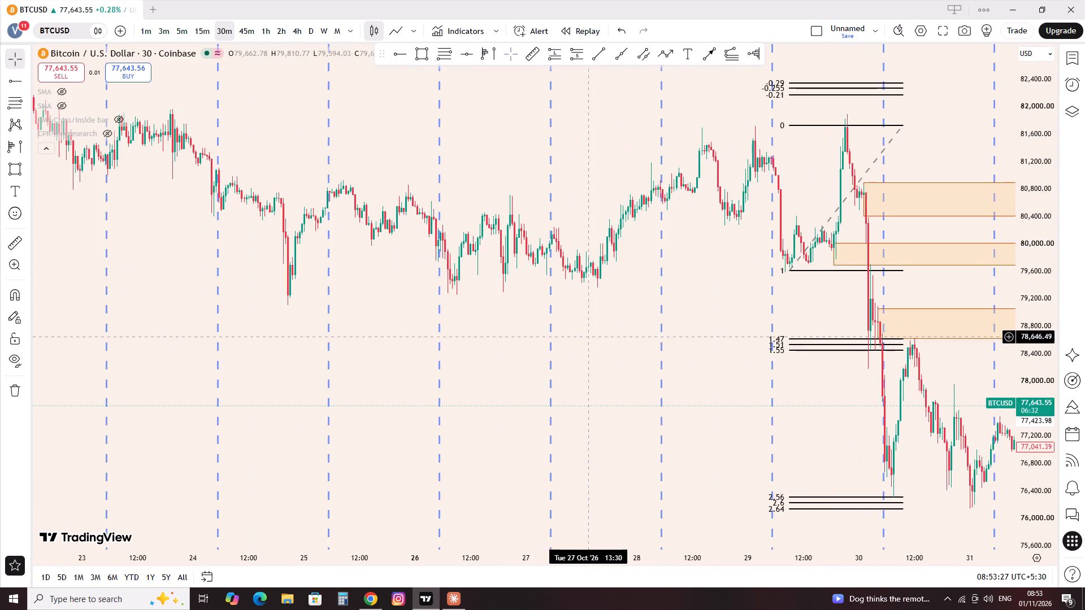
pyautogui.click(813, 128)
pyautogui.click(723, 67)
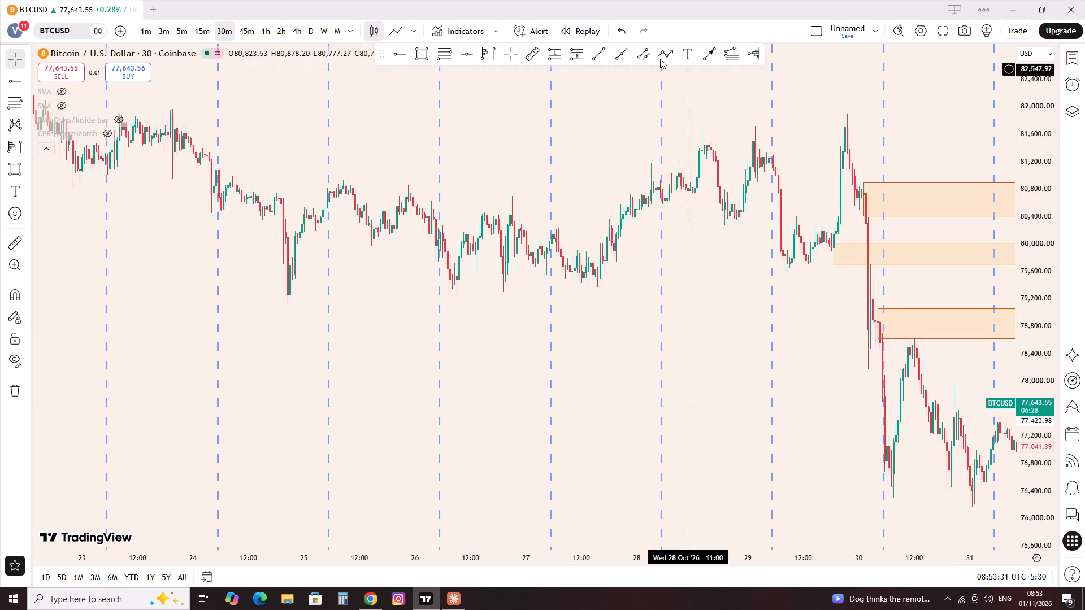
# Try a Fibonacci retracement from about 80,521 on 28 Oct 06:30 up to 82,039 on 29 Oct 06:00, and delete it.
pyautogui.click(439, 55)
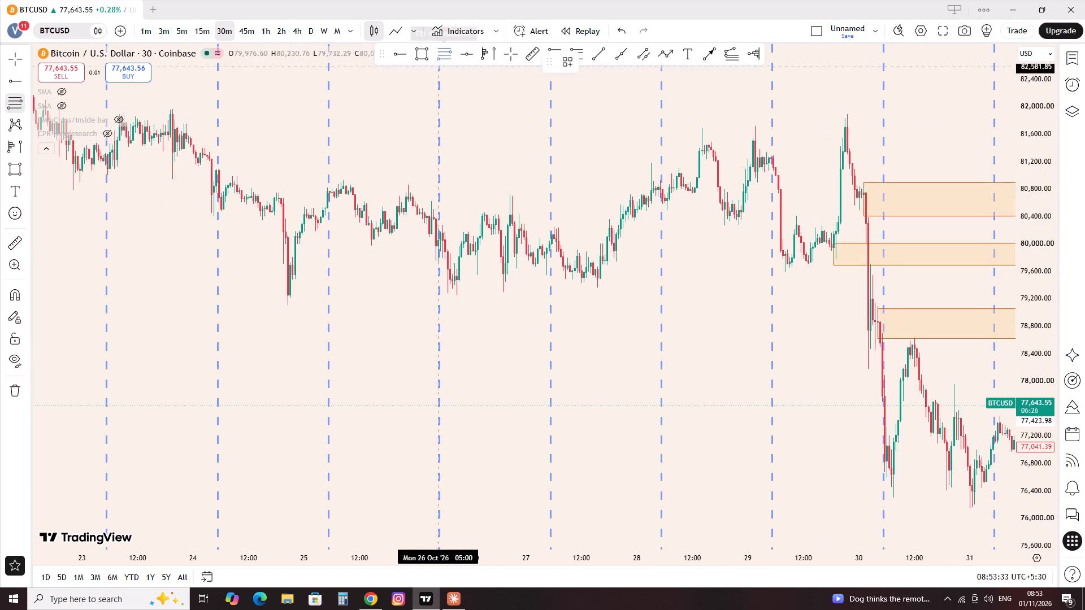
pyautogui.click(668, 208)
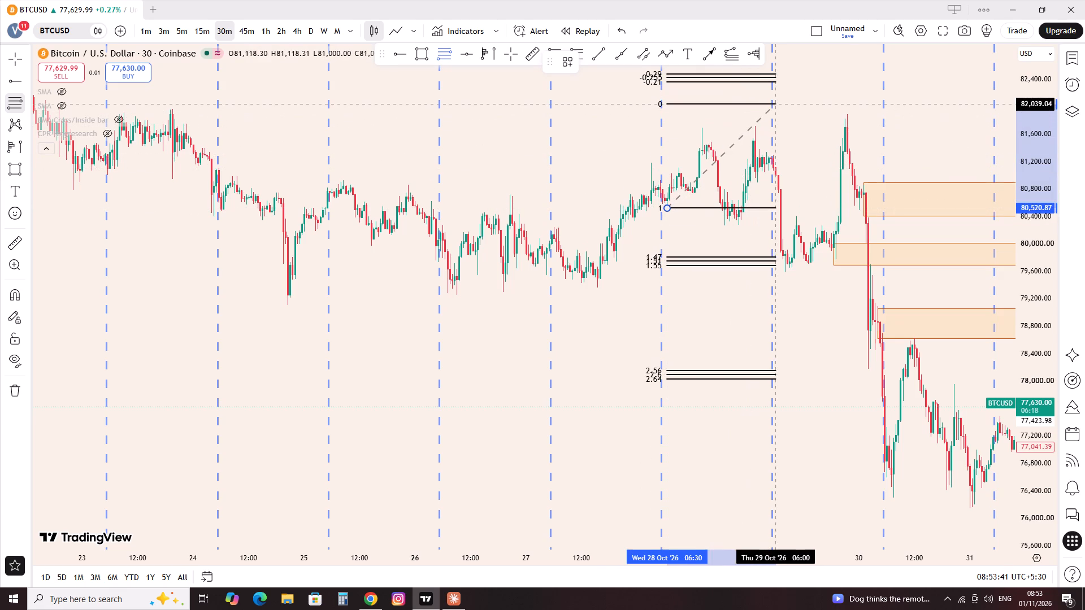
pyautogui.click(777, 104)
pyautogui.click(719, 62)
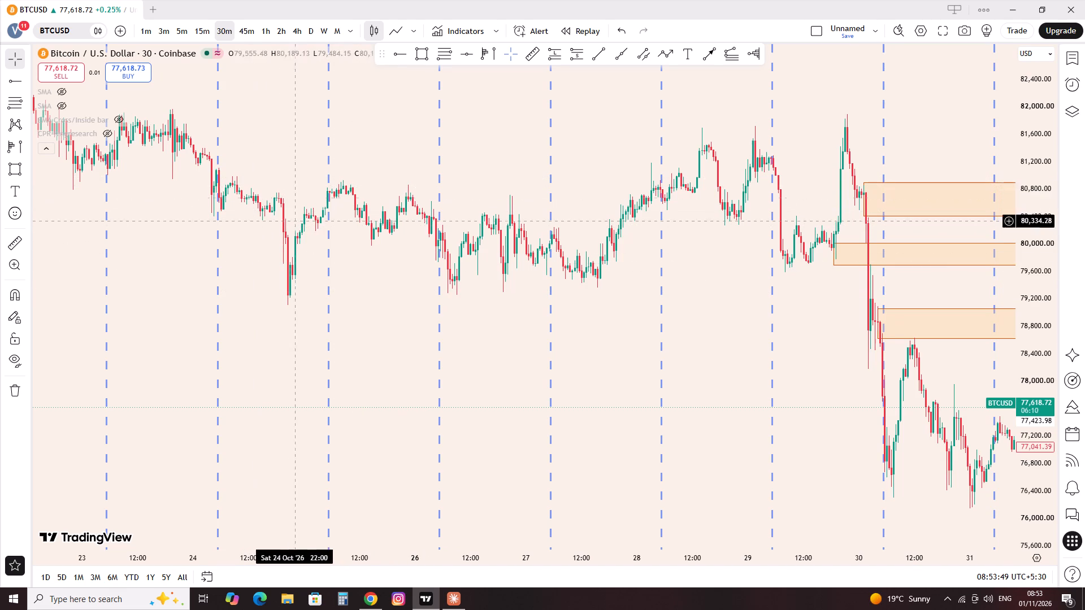
# Switch the Fibonacci retracement to the optimal entry(ote) template using a temporary drawing from 25 to 26 Oct, and delete that drawing.
pyautogui.scroll(-2, 328, 298)
pyautogui.scroll(2, 350, 300)
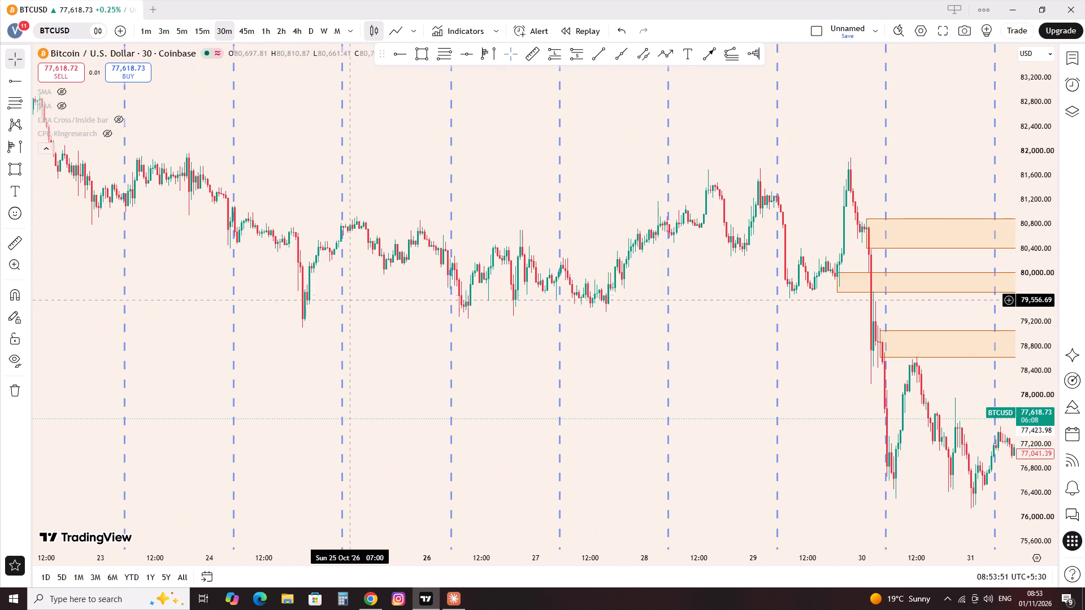
pyautogui.click(438, 51)
pyautogui.click(407, 108)
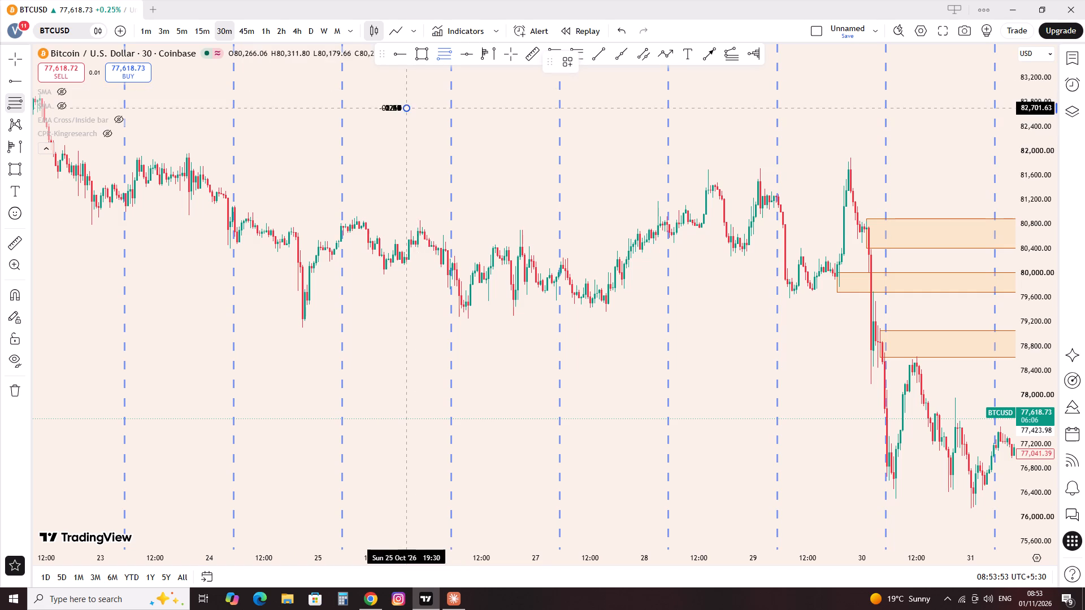
pyautogui.click(502, 235)
pyautogui.click(565, 68)
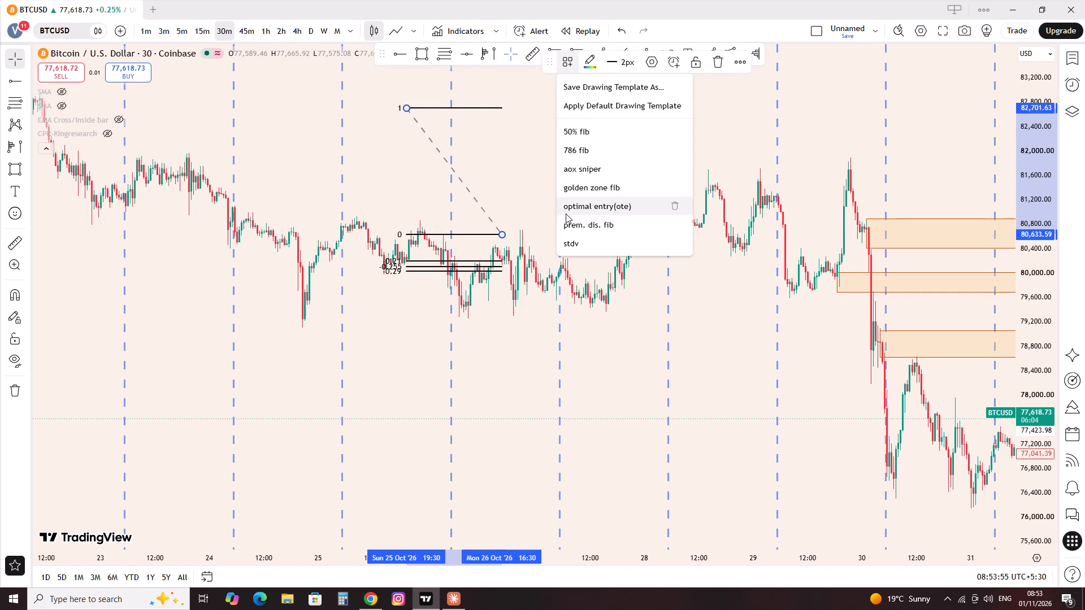
pyautogui.click(605, 204)
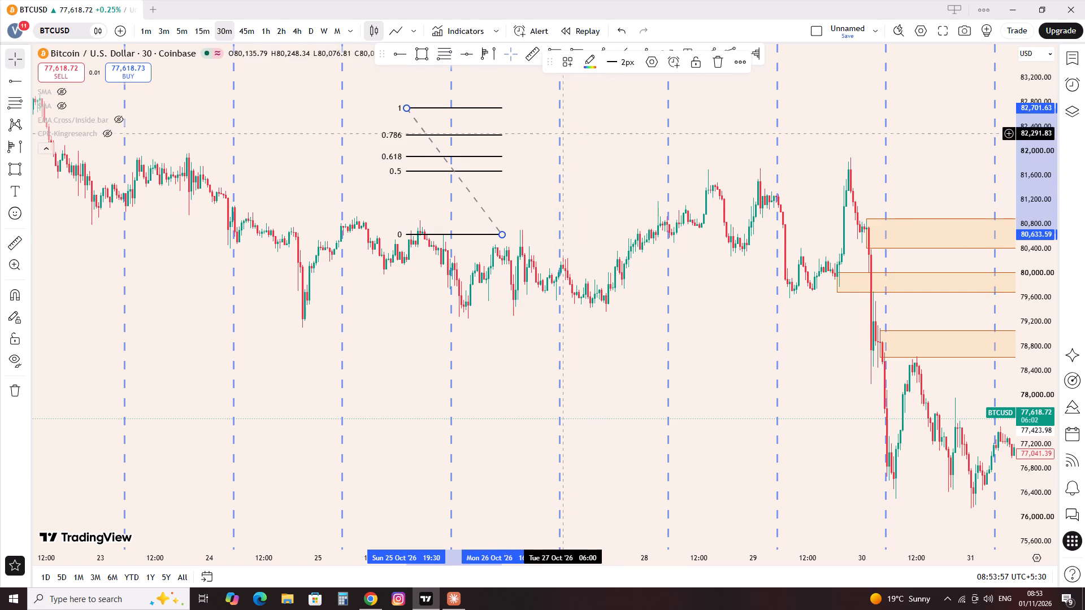
pyautogui.click(718, 59)
pyautogui.moveTo(578, 142); pyautogui.dragTo(573, 142)
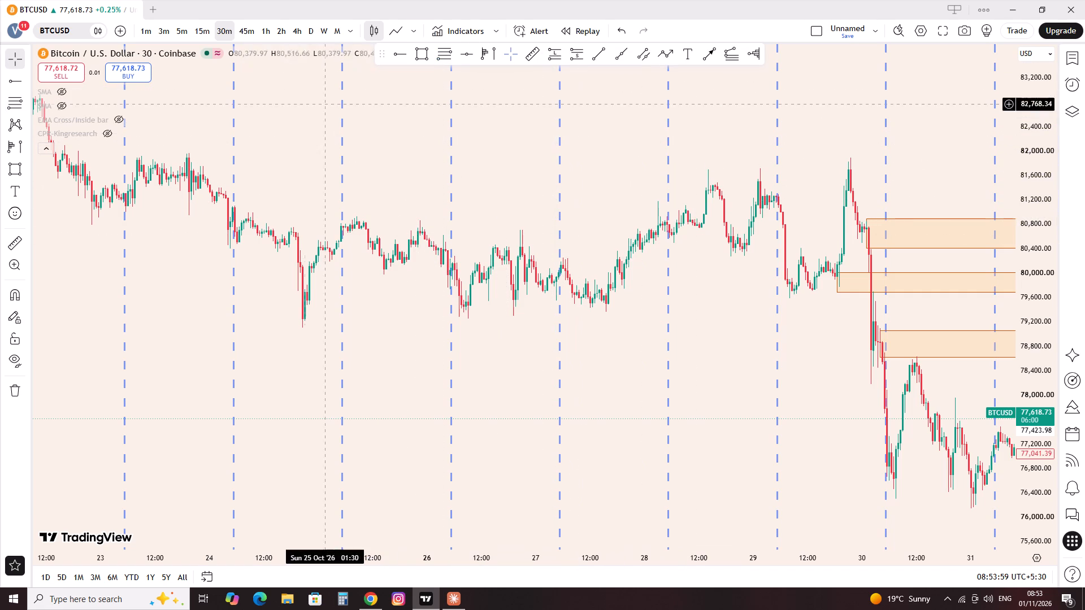
# Search the indicators for "smc co" and add Smart Money Concepts (SMC) [LuxAlgo] to the chart.
pyautogui.click(454, 38)
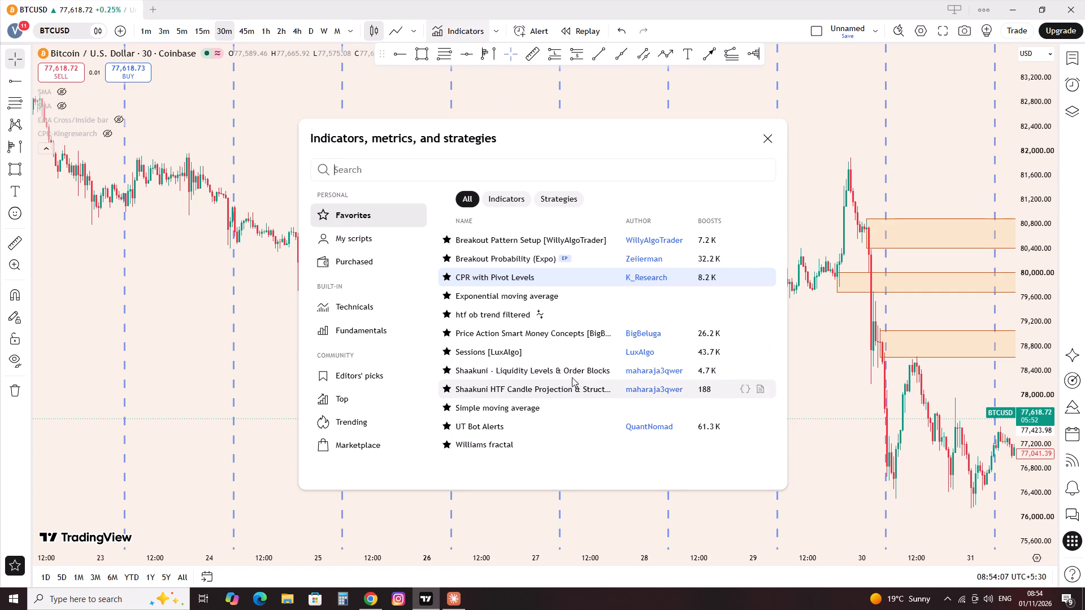
pyautogui.click(577, 173)
pyautogui.write('smc')
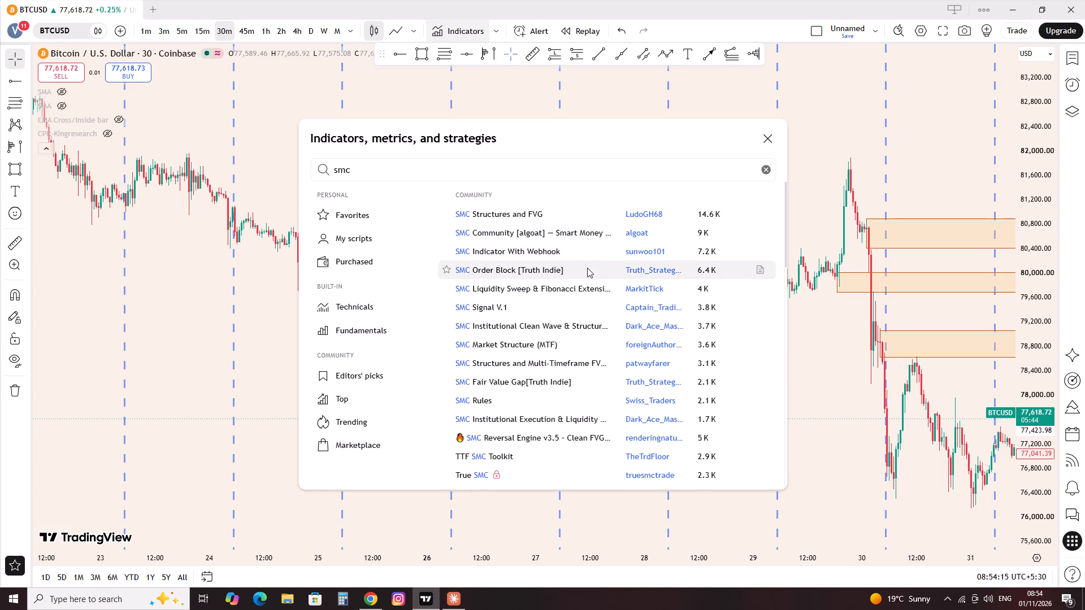
pyautogui.press('space')
pyautogui.write('c')
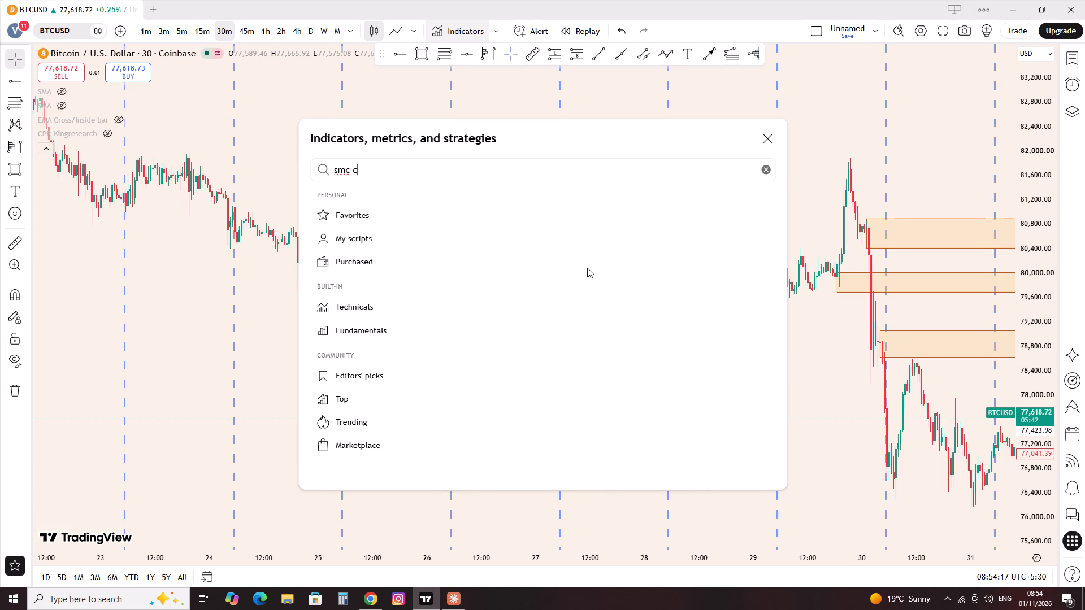
pyautogui.press('o')
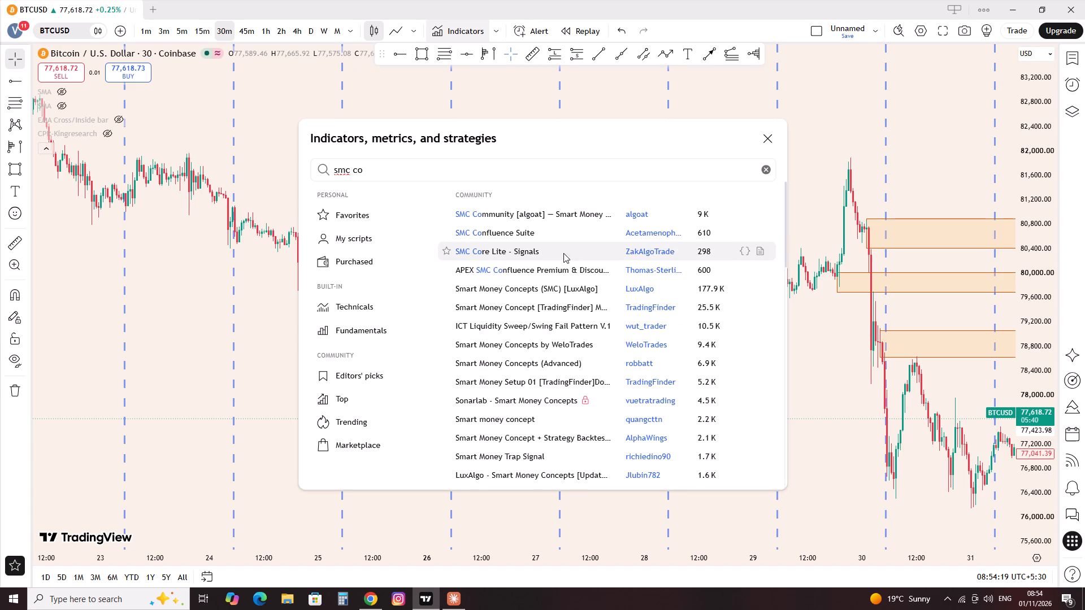
pyautogui.click(578, 288)
pyautogui.click(768, 137)
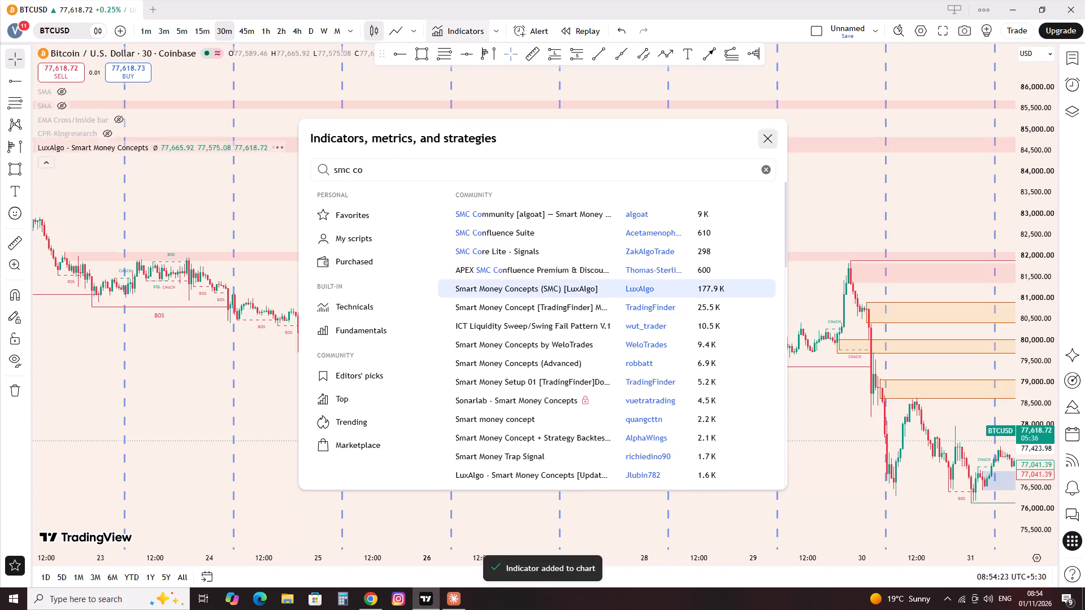
# Turn off internal structure, strong/weak high/low, internal order blocks and equal high/low in the LuxAlgo Smart Money Concepts indicator.
pyautogui.click(177, 147)
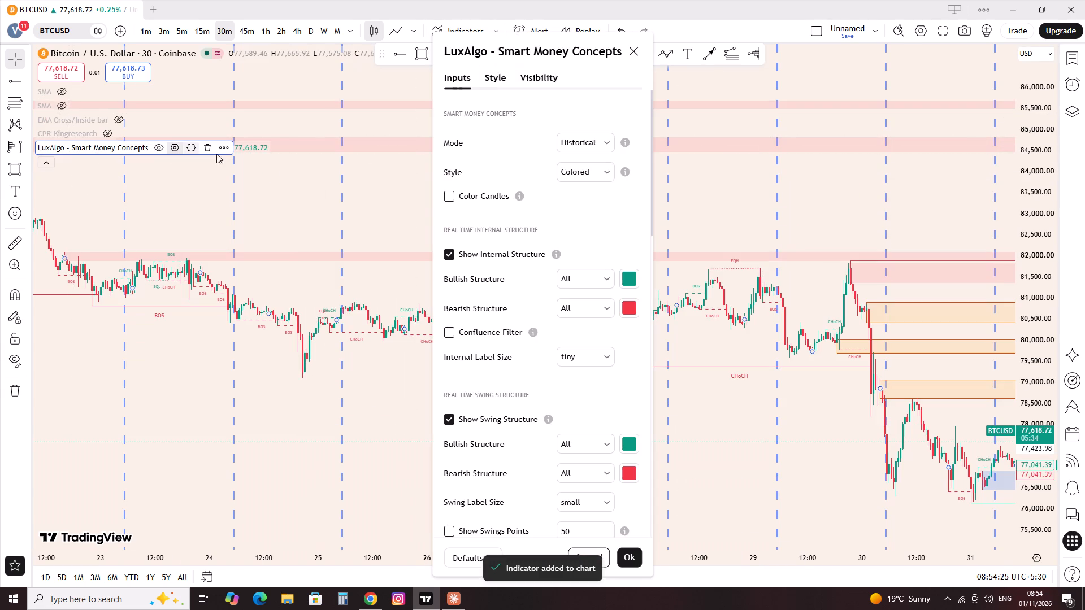
pyautogui.click(448, 257)
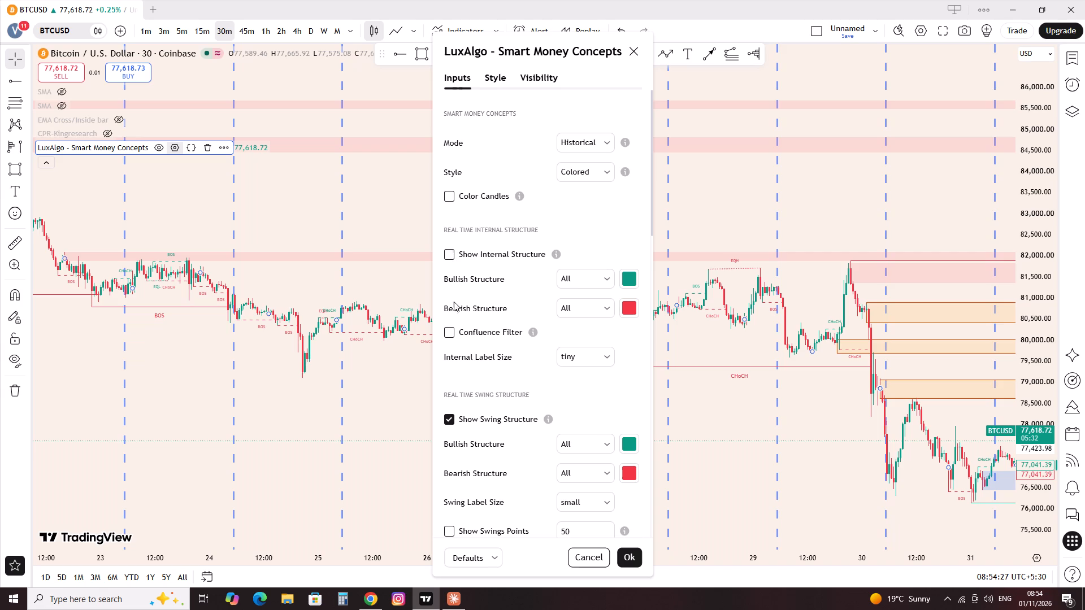
pyautogui.scroll(-4, 482, 411)
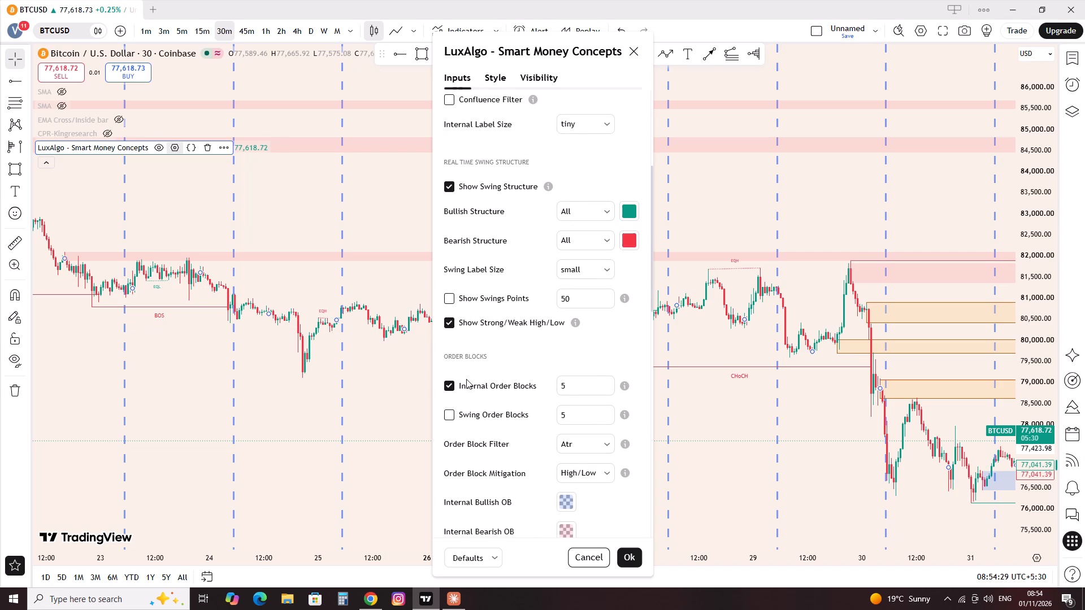
pyautogui.click(448, 323)
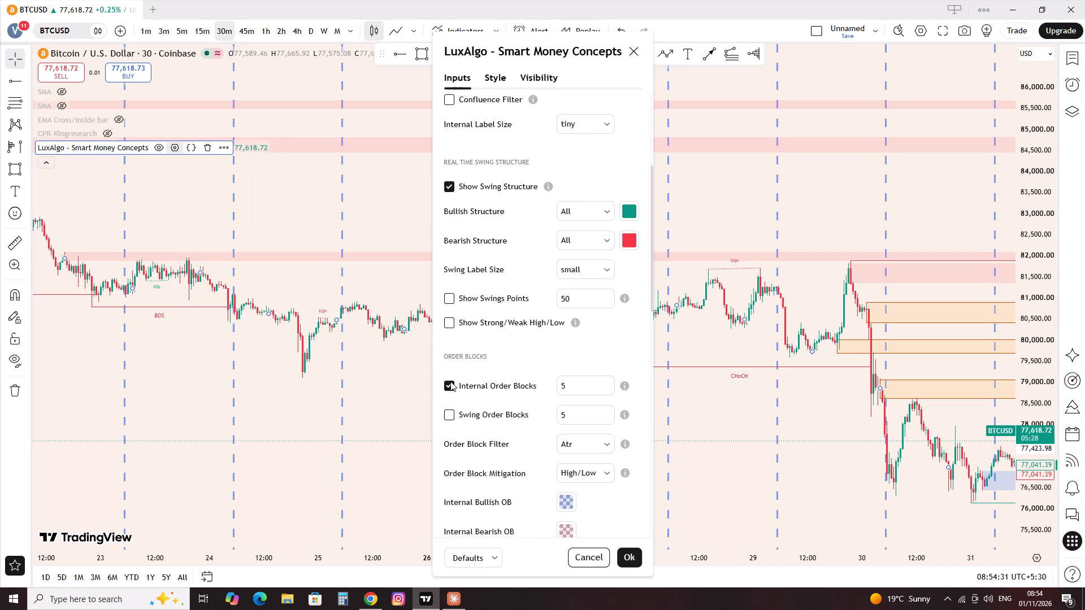
pyautogui.click(450, 381)
pyautogui.scroll(-5, 453, 388)
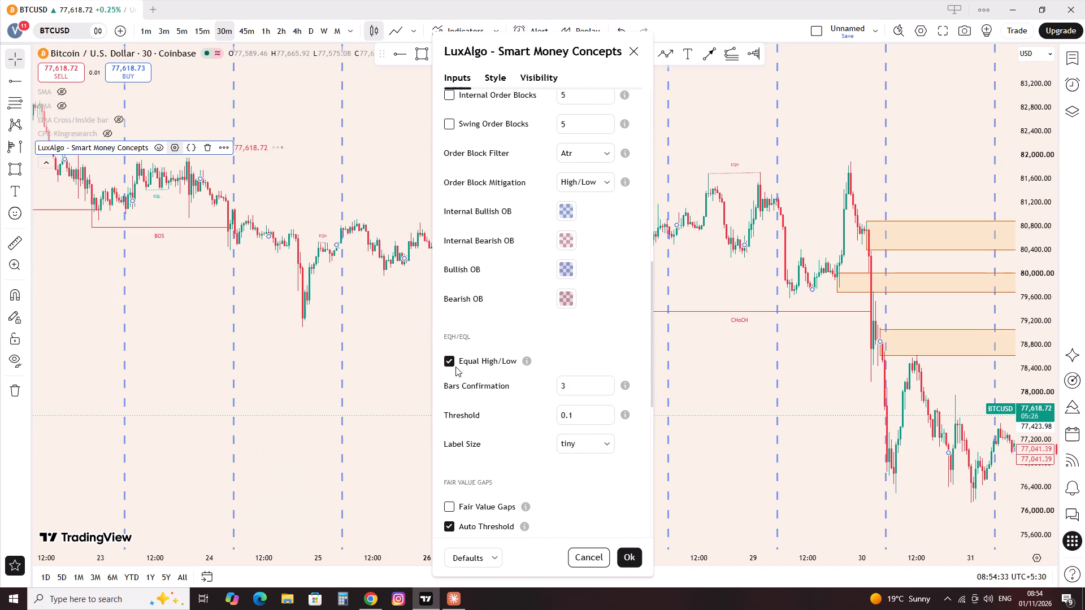
pyautogui.click(455, 361)
pyautogui.scroll(-9, 465, 484)
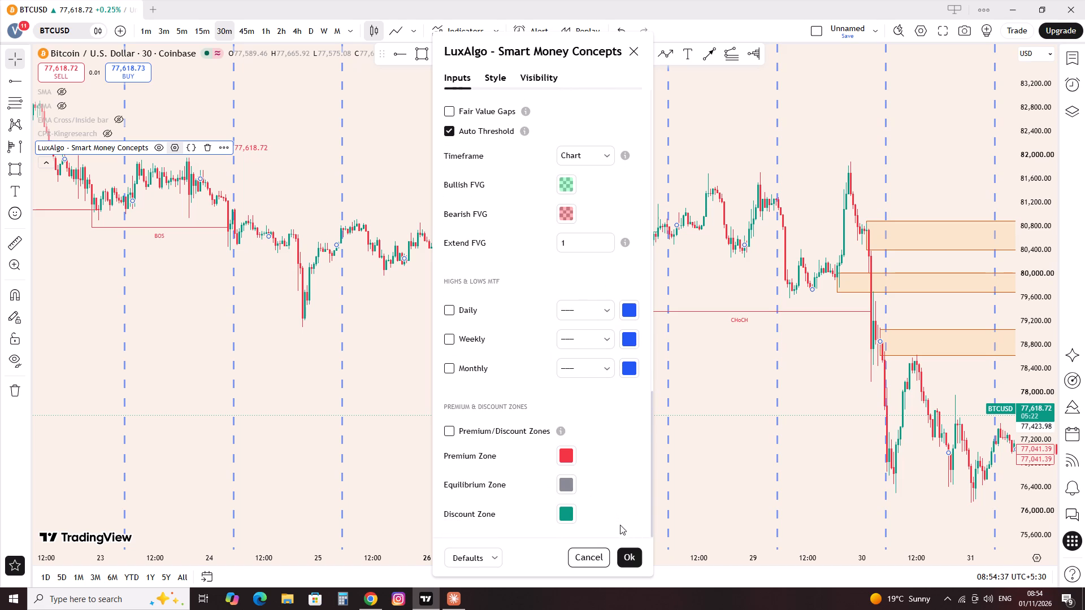
pyautogui.click(633, 555)
pyautogui.click(696, 421)
# Draw a Fibonacci retracement from about 80,900 on 30 Oct 01:30 down to about 76,128 on 2 Nov 16:00.
pyautogui.scroll(-3, 716, 391)
pyautogui.moveTo(784, 387); pyautogui.dragTo(403, 390)
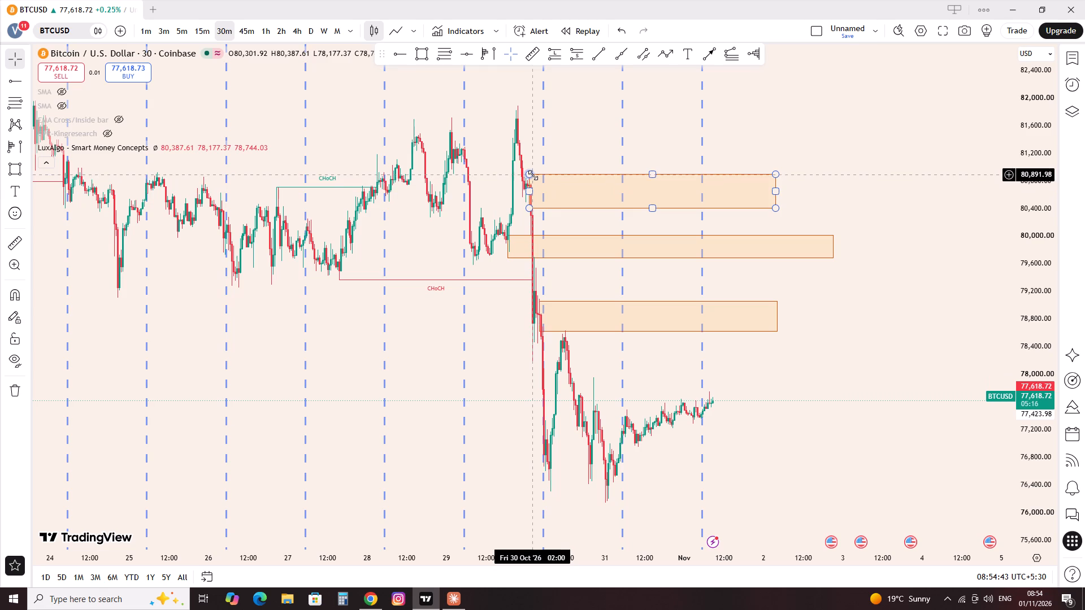
pyautogui.click(446, 58)
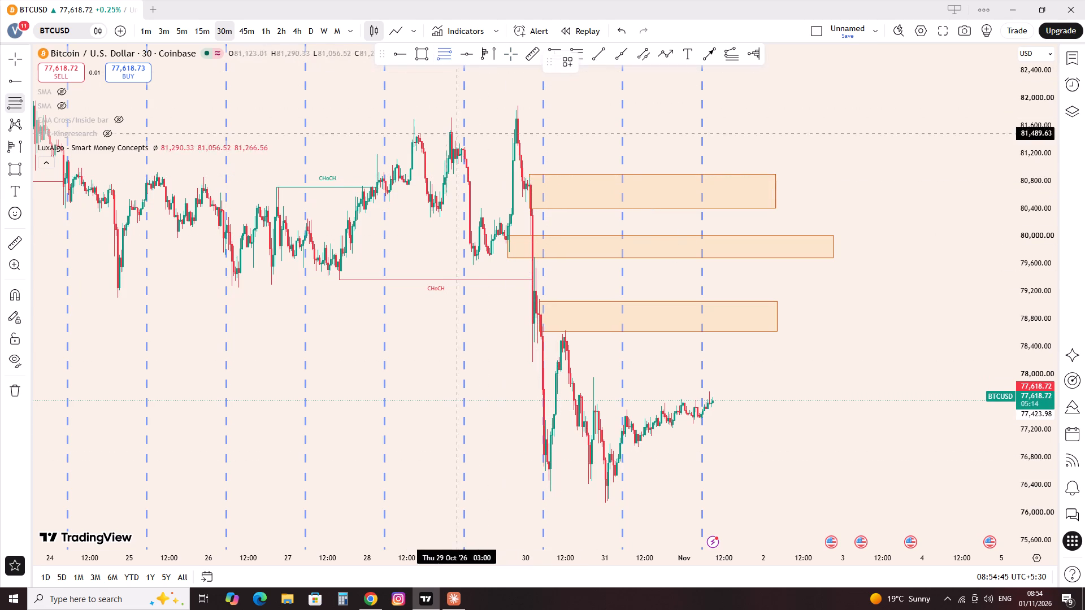
pyautogui.click(530, 174)
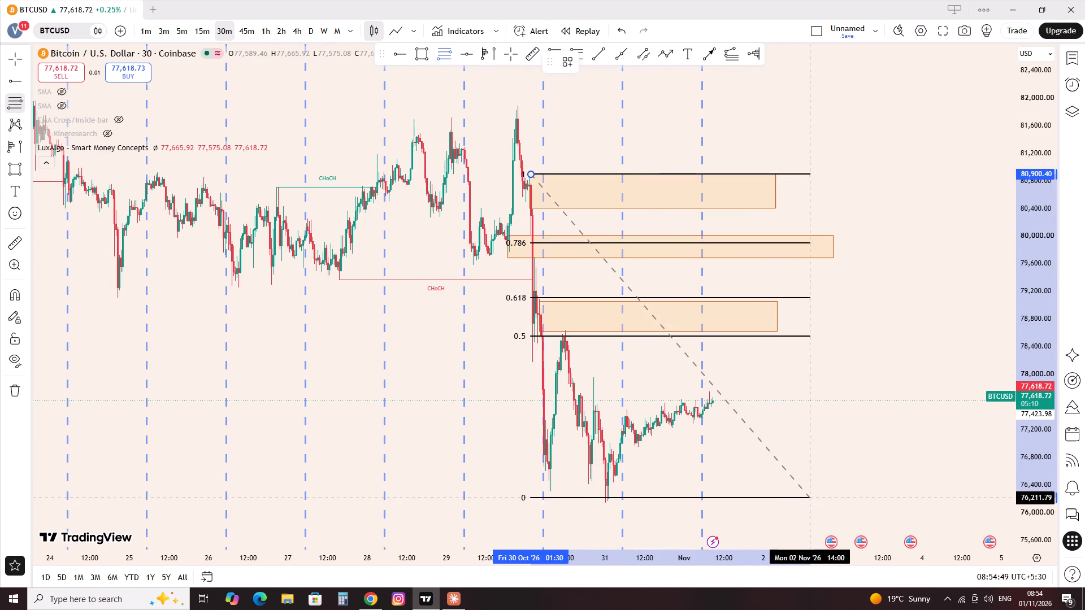
pyautogui.click(817, 504)
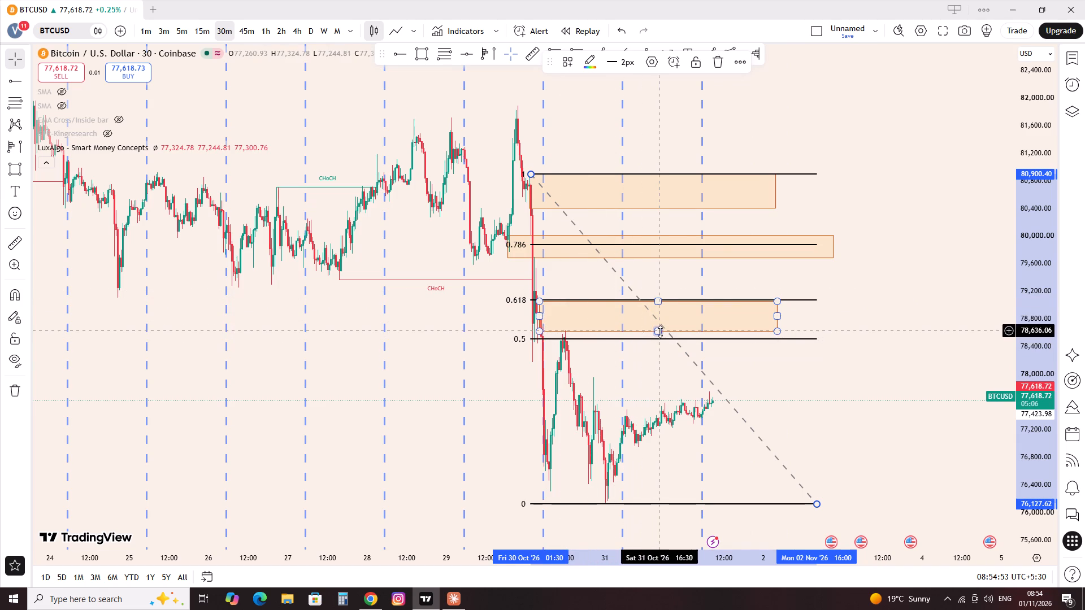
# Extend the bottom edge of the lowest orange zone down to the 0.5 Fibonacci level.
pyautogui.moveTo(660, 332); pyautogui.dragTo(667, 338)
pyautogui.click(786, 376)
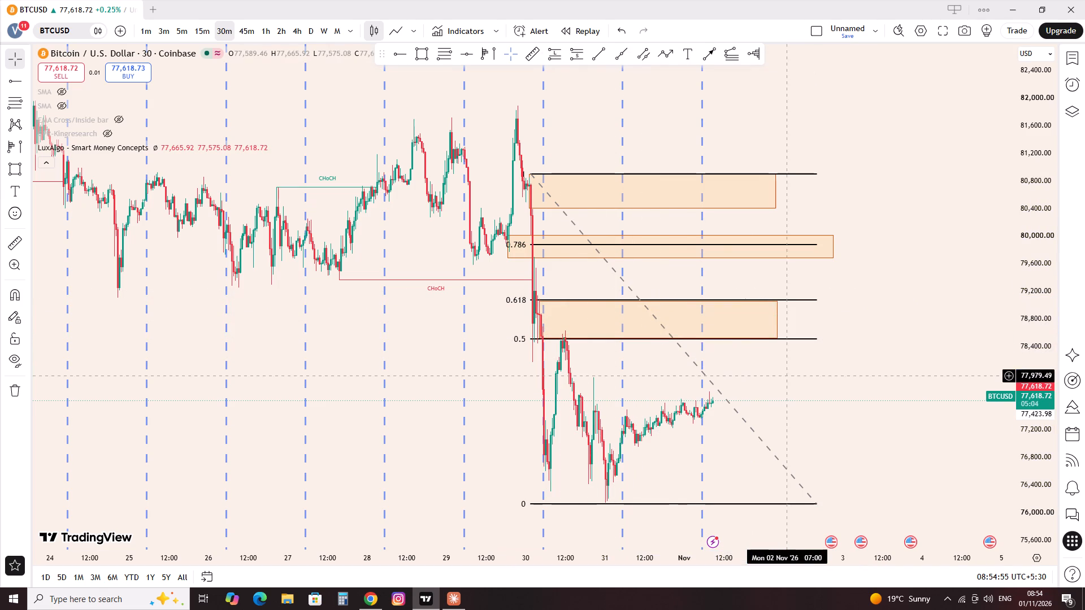
# Move the Fibonacci retracement's end point to about 76,313 on 2 Nov 14:00.
pyautogui.moveTo(820, 504); pyautogui.dragTo(802, 489)
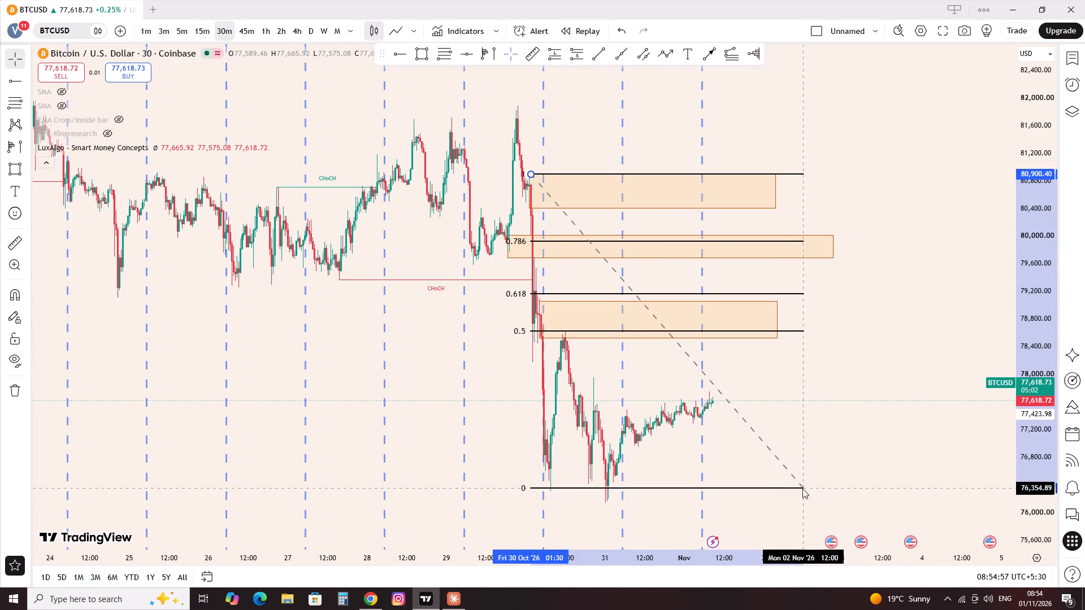
pyautogui.moveTo(802, 489); pyautogui.dragTo(810, 491)
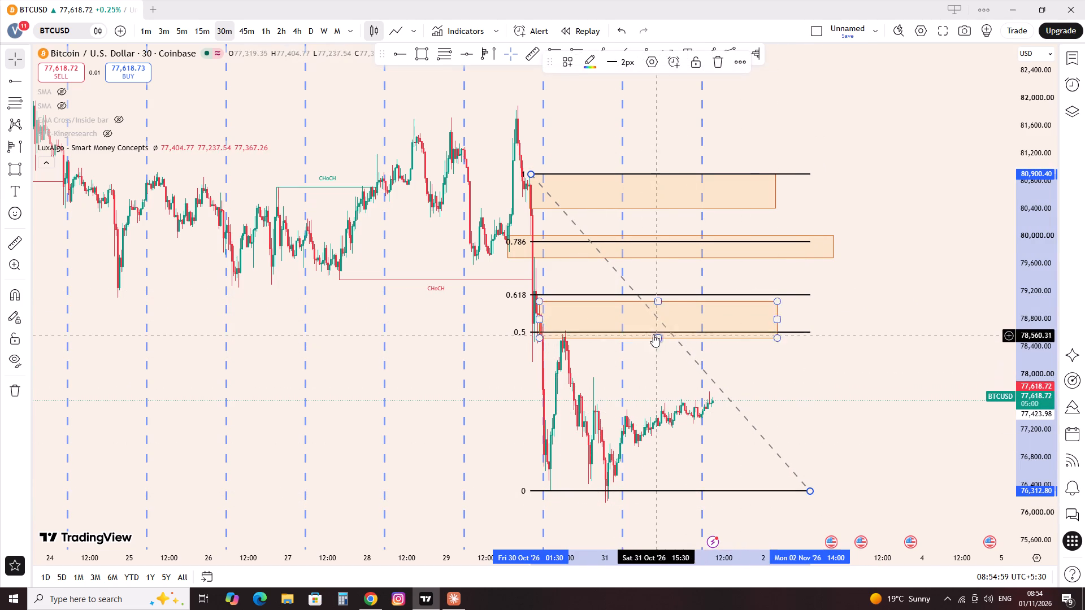
# Resize the lowest orange zone to span about 78,602 to 79,116, extending it to the Fibonacci's end on 2 Nov 14:00.
pyautogui.click(657, 338)
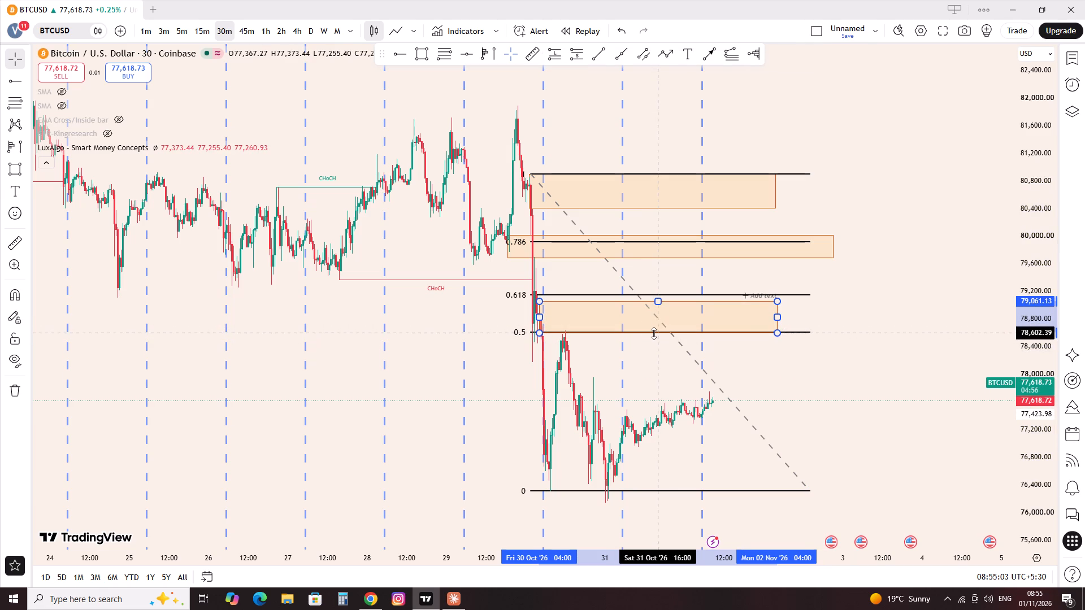
pyautogui.click(657, 359)
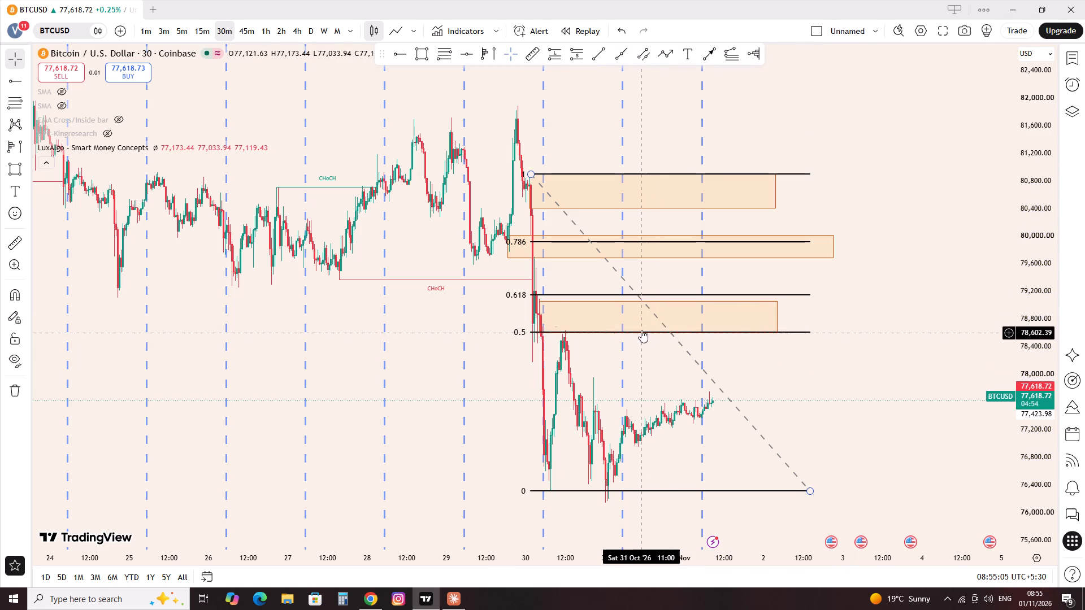
pyautogui.moveTo(659, 303); pyautogui.dragTo(652, 298)
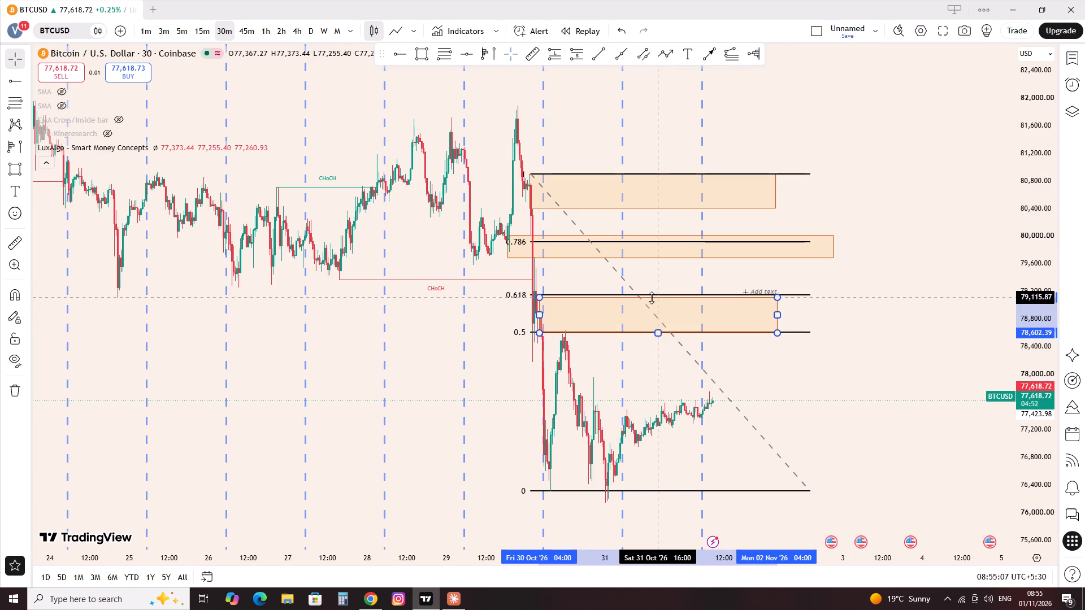
pyautogui.moveTo(652, 298); pyautogui.dragTo(651, 297)
pyautogui.click(646, 290)
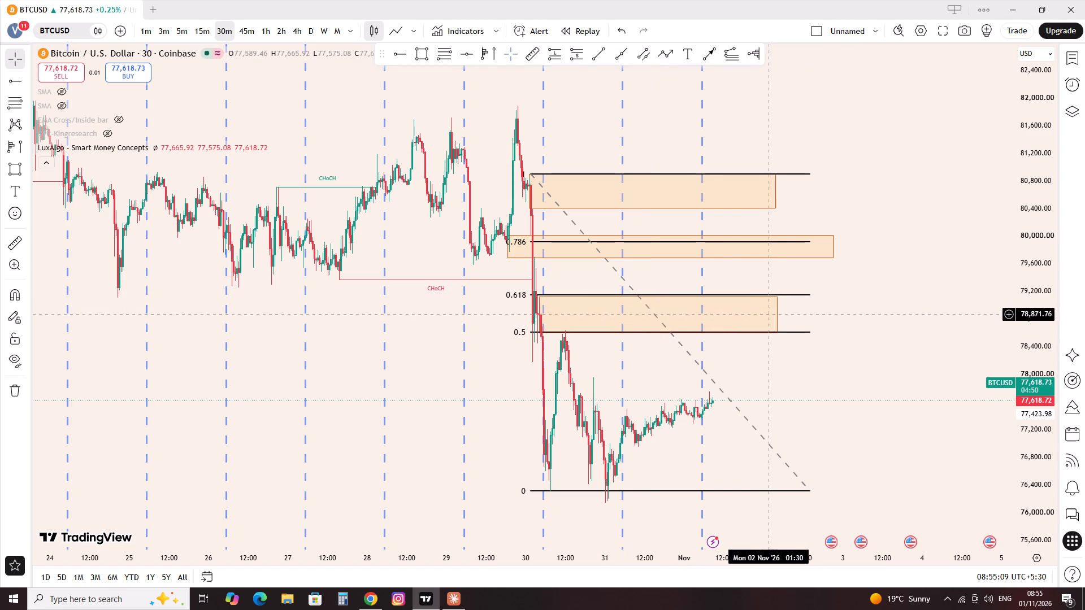
pyautogui.moveTo(777, 315); pyautogui.dragTo(809, 314)
# Enlarge the middle orange zone so it starts on 29 Oct 10:00 with its top at about 80,260.
pyautogui.click(745, 258)
pyautogui.click(708, 274)
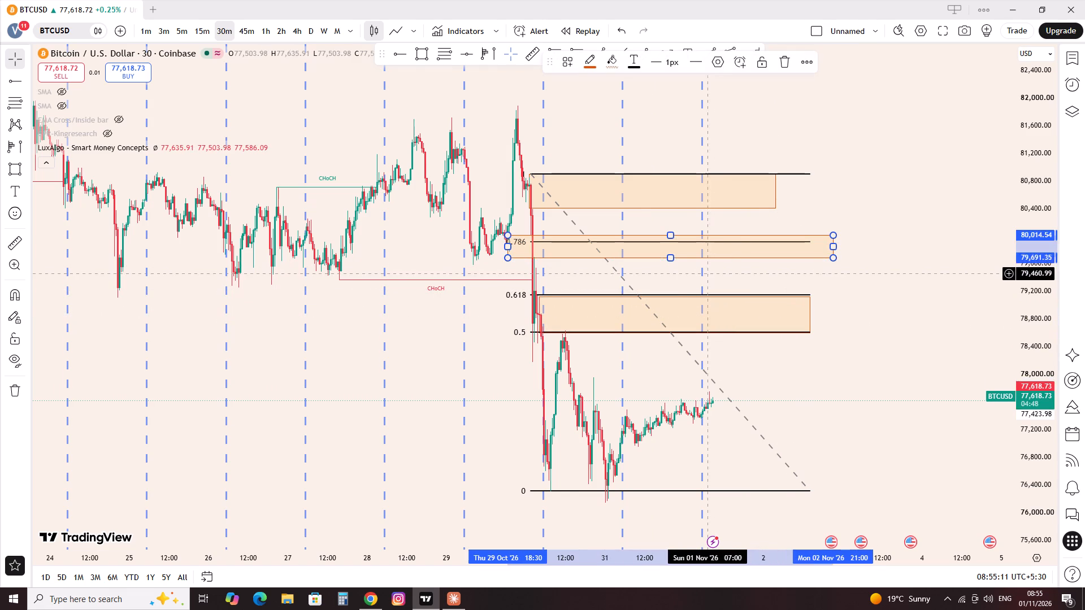
pyautogui.scroll(1, 468, 264)
pyautogui.scroll(2, 418, 255)
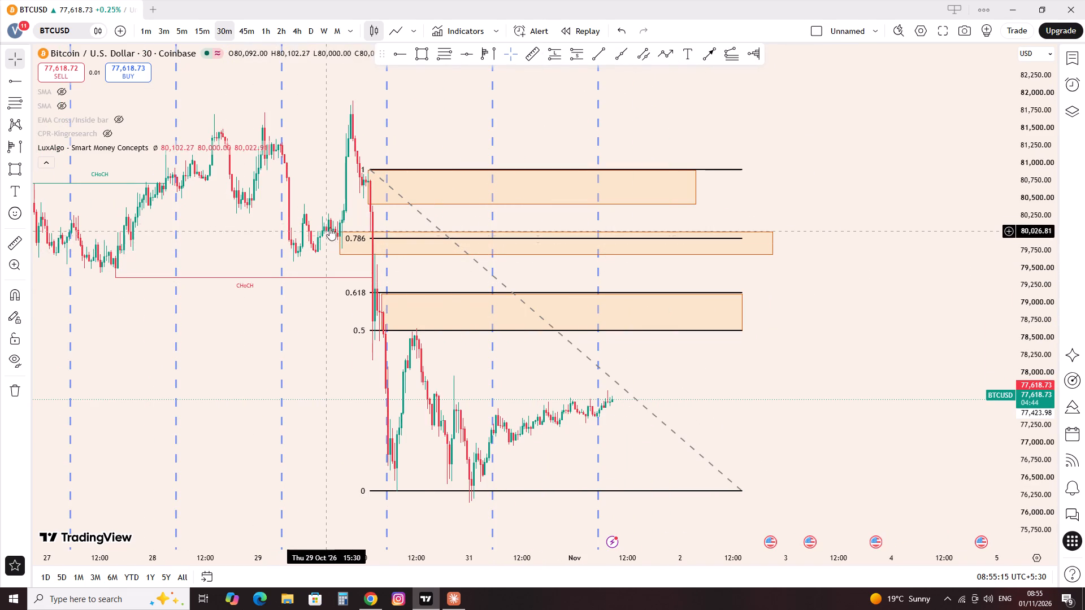
pyautogui.moveTo(340, 232); pyautogui.dragTo(336, 230)
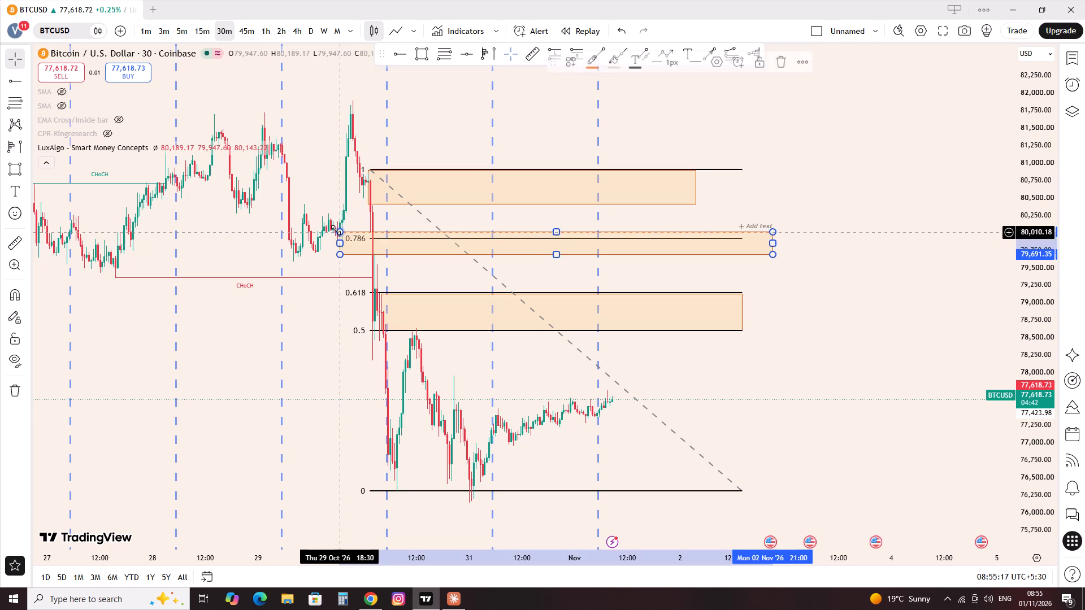
pyautogui.moveTo(336, 230); pyautogui.dragTo(288, 206)
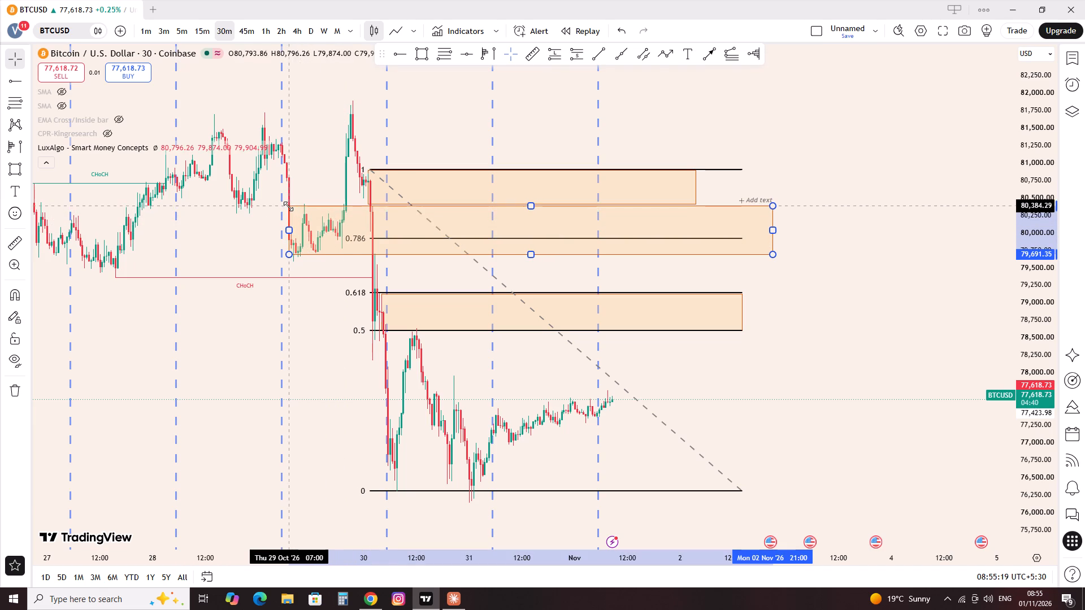
pyautogui.moveTo(288, 206); pyautogui.dragTo(303, 215)
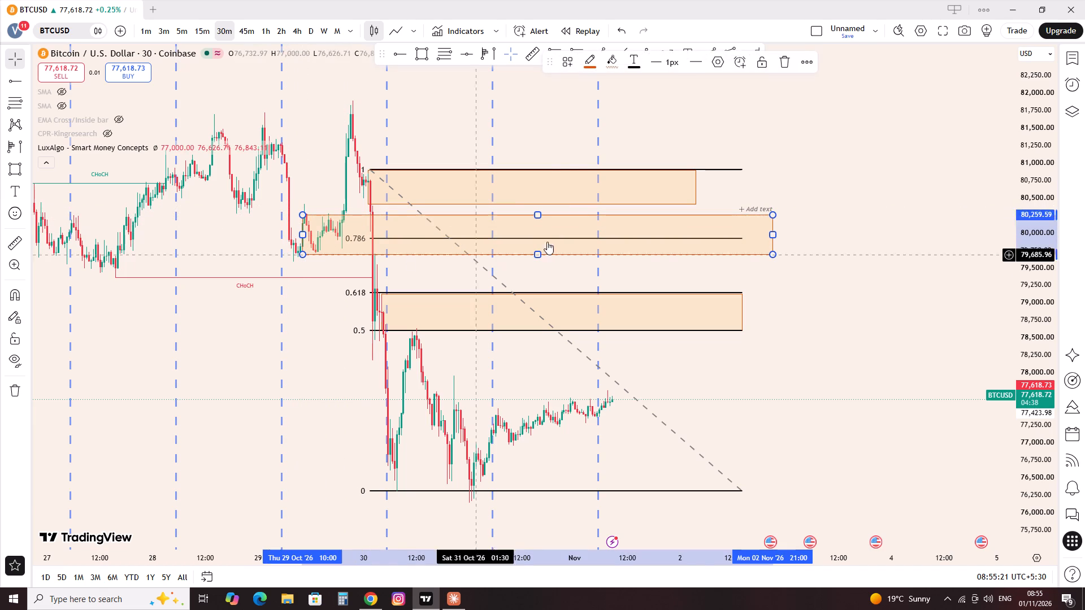
pyautogui.click(692, 186)
pyautogui.click(616, 131)
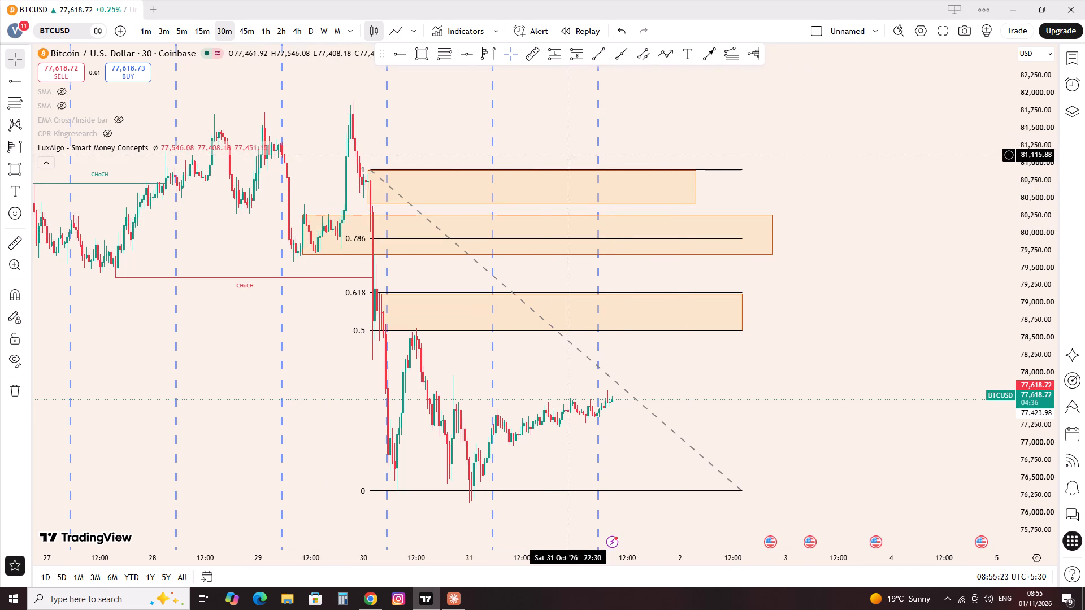
# Delete the Fibonacci retracement drawn down from the 30 Oct zone.
pyautogui.scroll(-5, 540, 165)
pyautogui.click(633, 282)
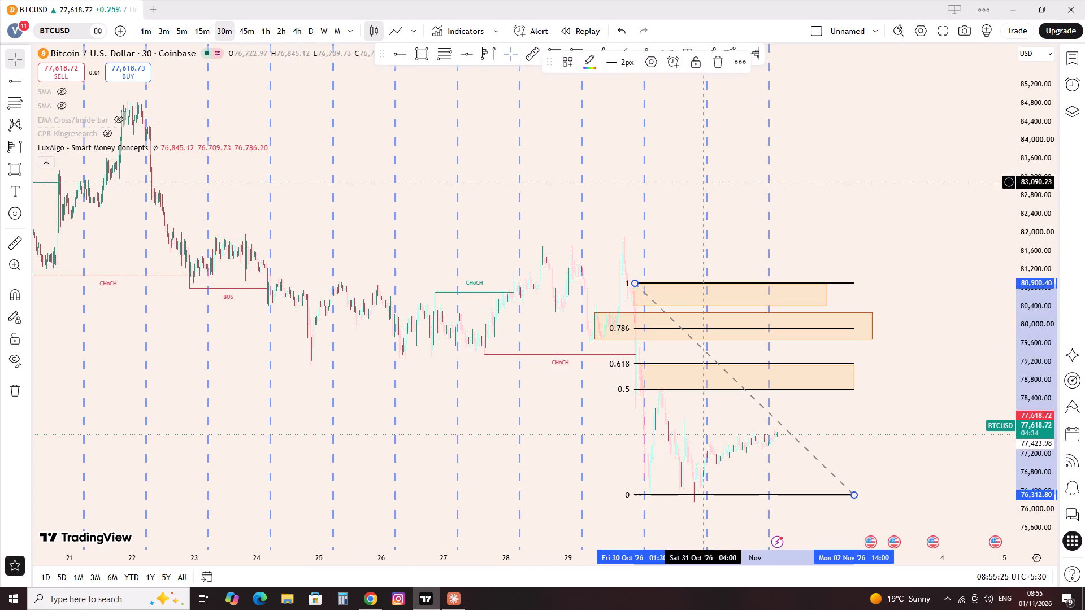
pyautogui.click(719, 64)
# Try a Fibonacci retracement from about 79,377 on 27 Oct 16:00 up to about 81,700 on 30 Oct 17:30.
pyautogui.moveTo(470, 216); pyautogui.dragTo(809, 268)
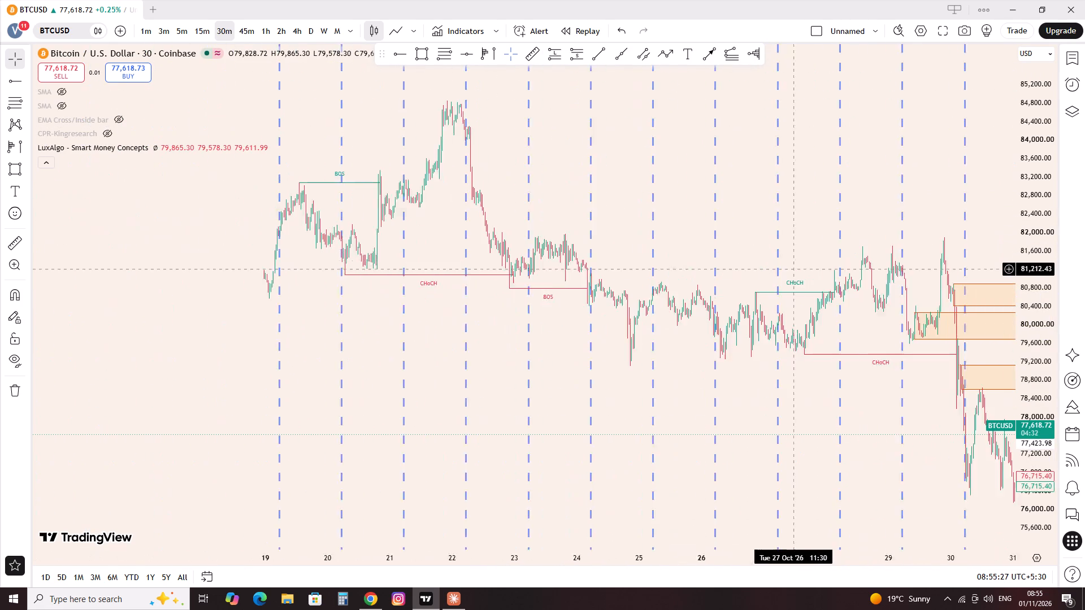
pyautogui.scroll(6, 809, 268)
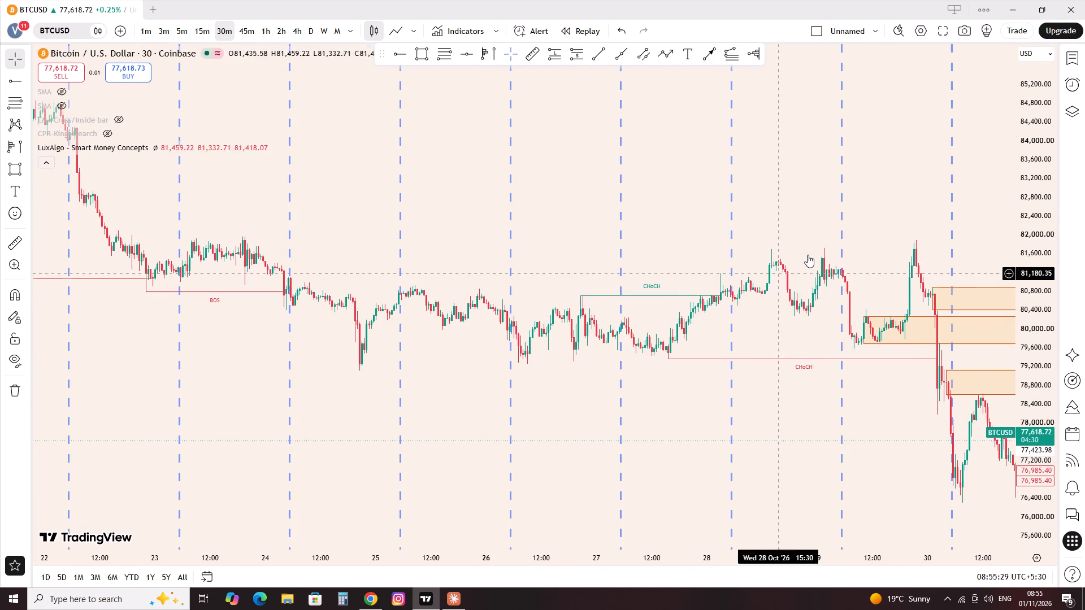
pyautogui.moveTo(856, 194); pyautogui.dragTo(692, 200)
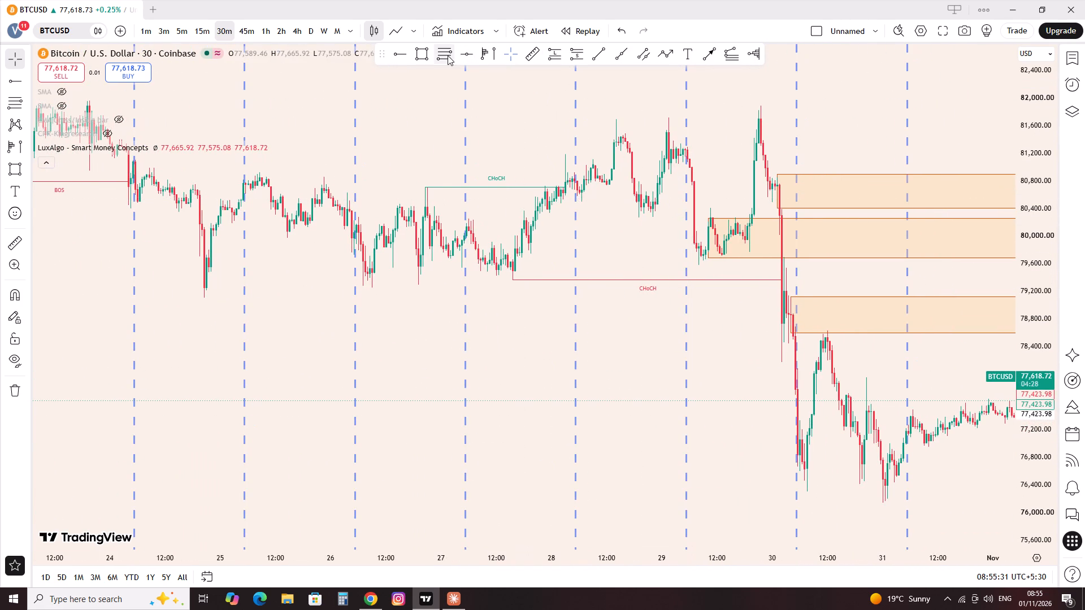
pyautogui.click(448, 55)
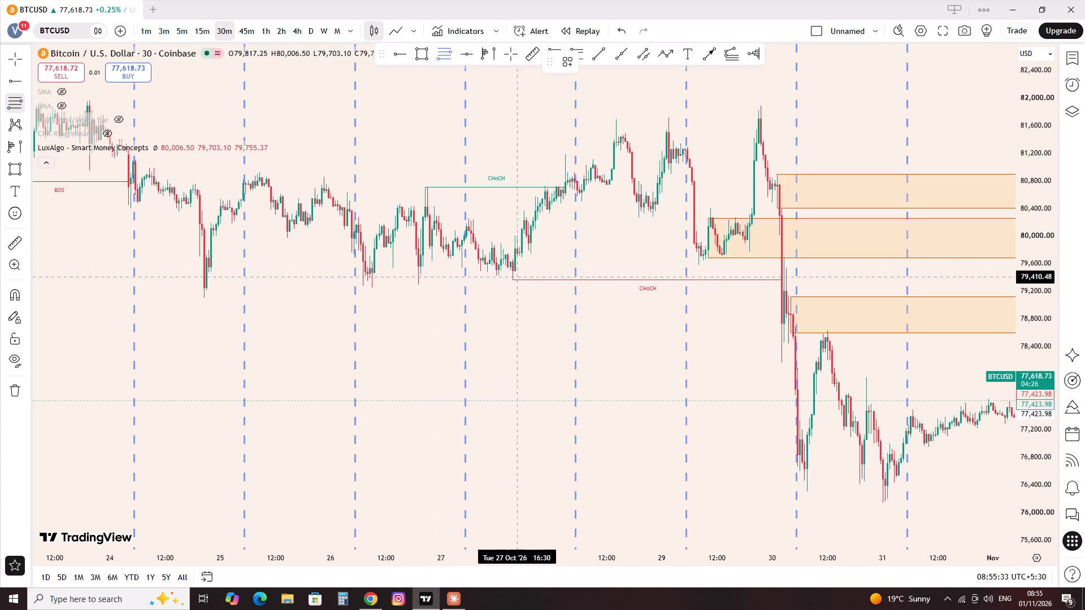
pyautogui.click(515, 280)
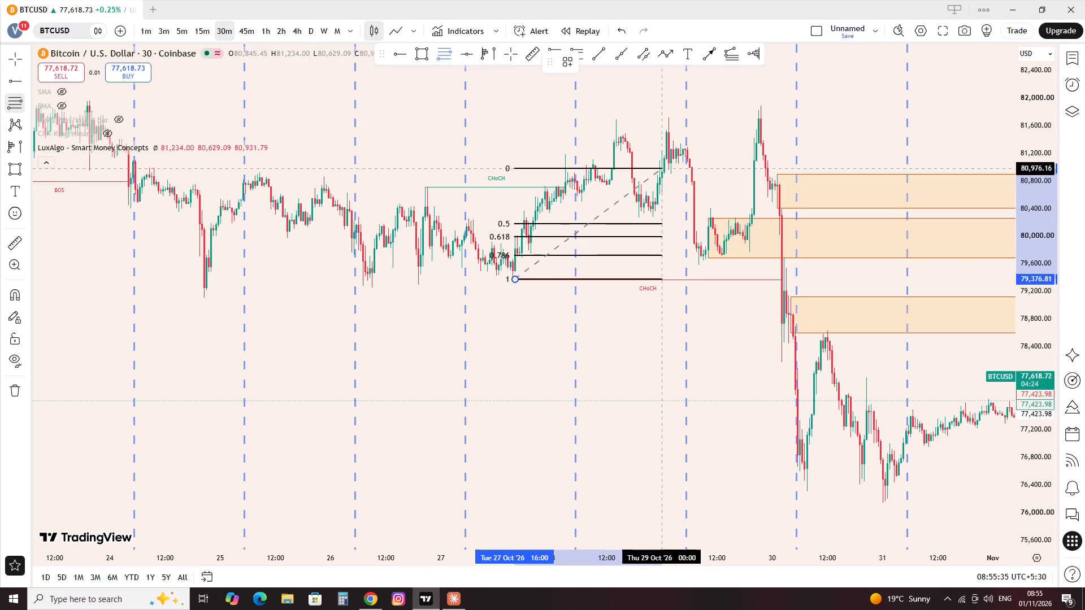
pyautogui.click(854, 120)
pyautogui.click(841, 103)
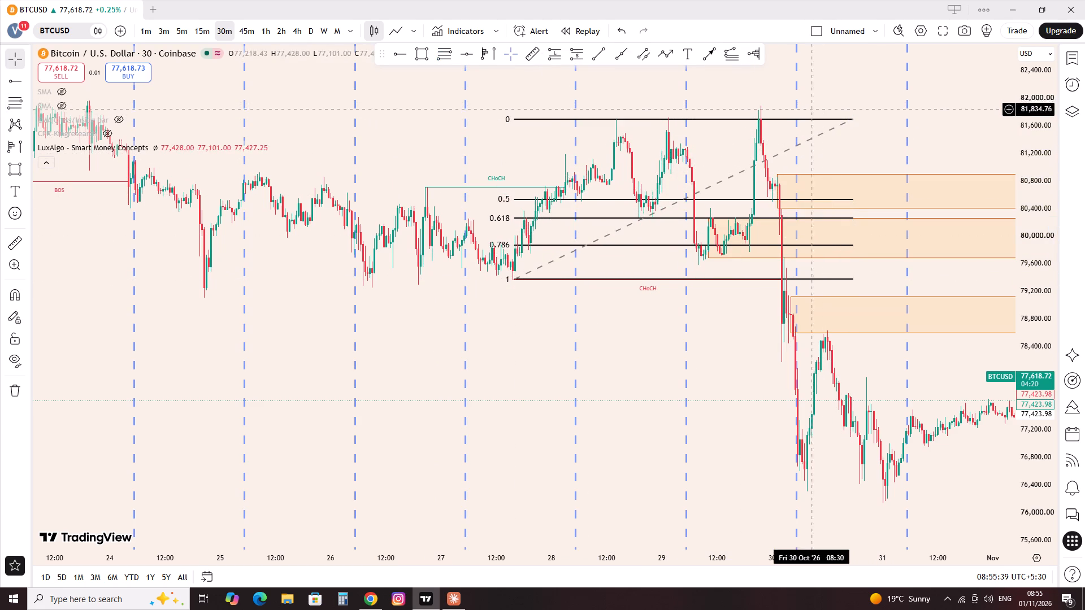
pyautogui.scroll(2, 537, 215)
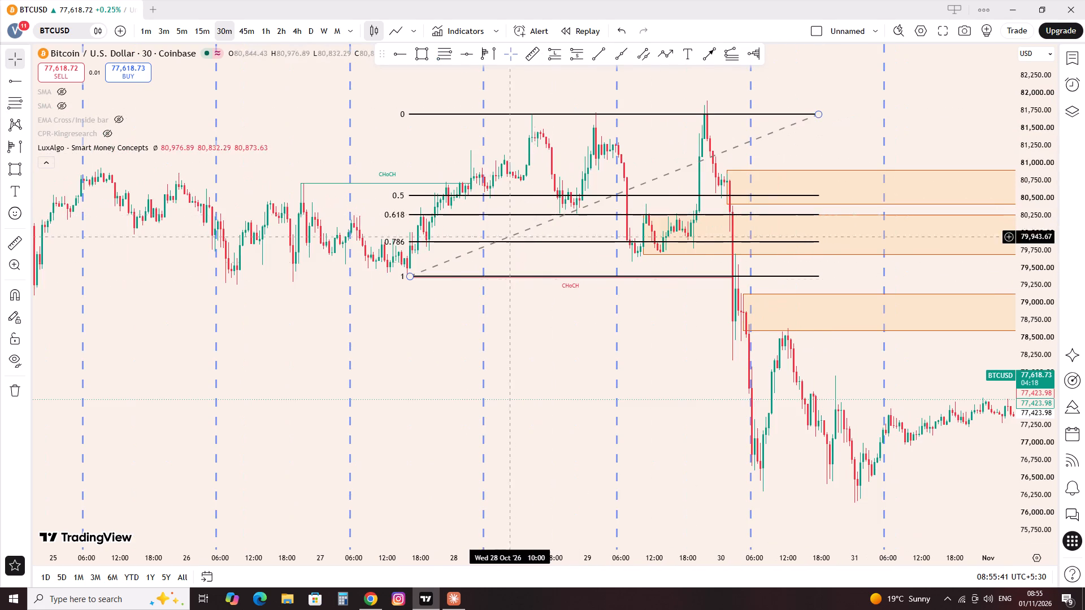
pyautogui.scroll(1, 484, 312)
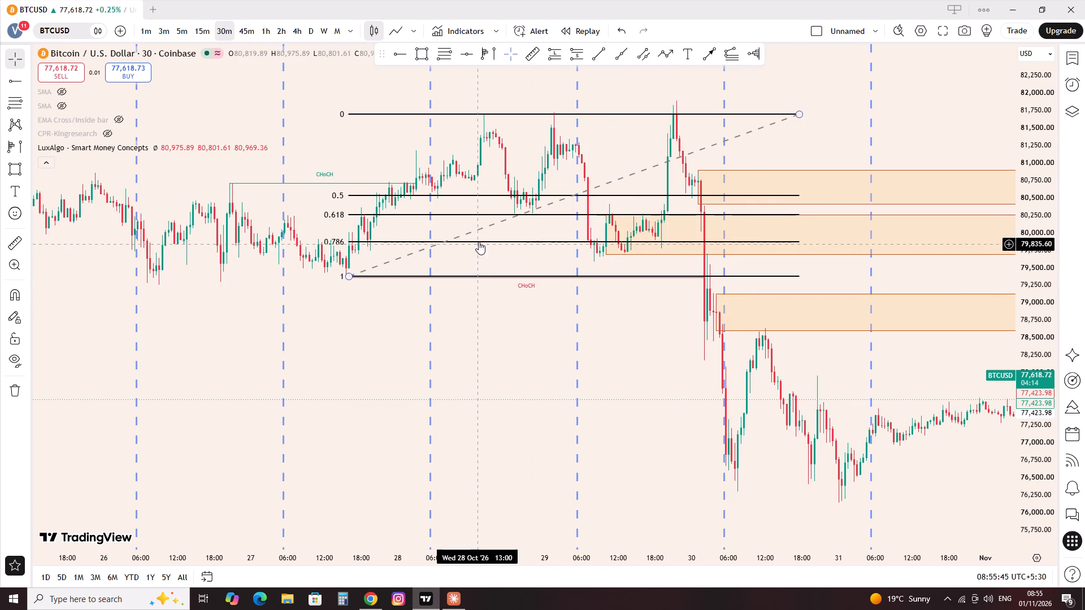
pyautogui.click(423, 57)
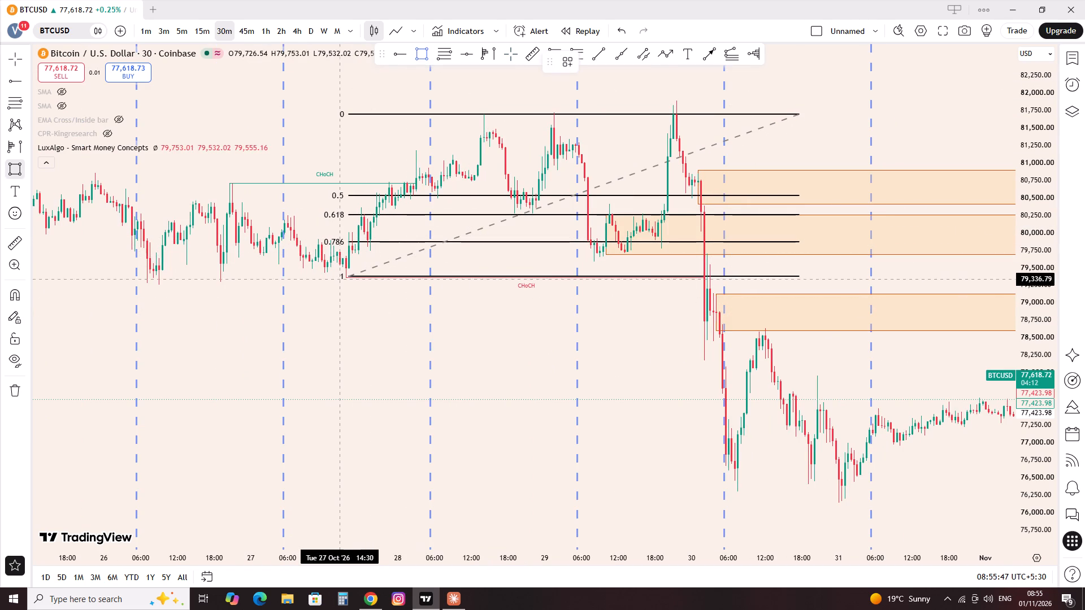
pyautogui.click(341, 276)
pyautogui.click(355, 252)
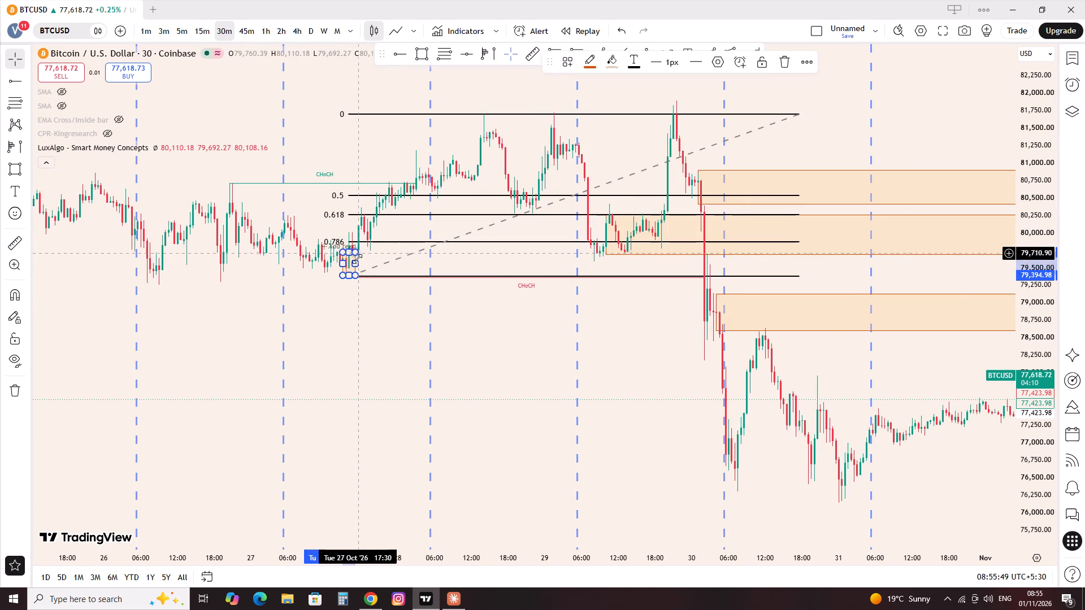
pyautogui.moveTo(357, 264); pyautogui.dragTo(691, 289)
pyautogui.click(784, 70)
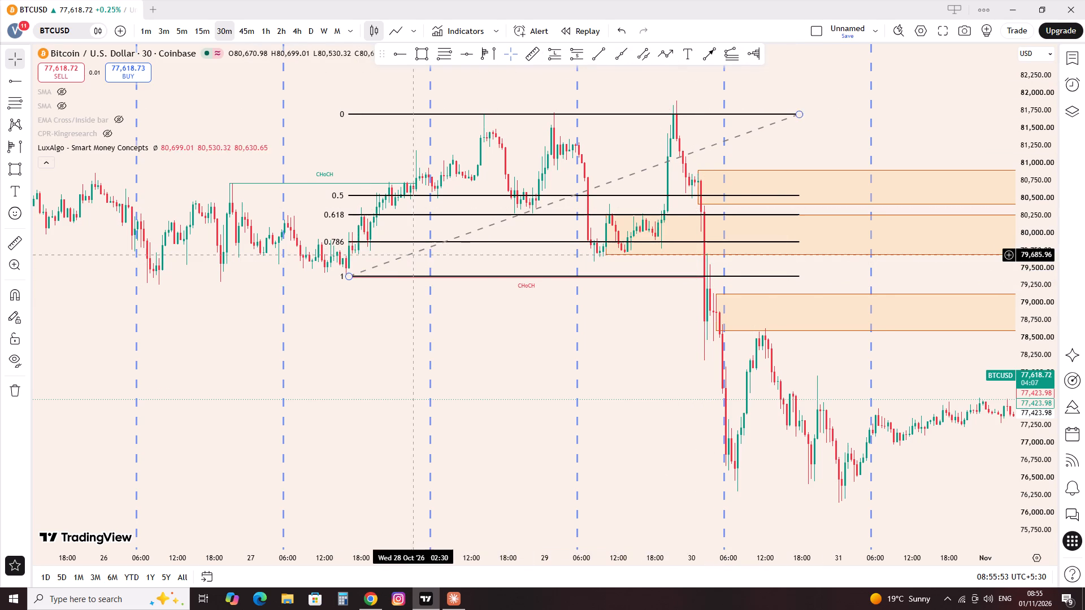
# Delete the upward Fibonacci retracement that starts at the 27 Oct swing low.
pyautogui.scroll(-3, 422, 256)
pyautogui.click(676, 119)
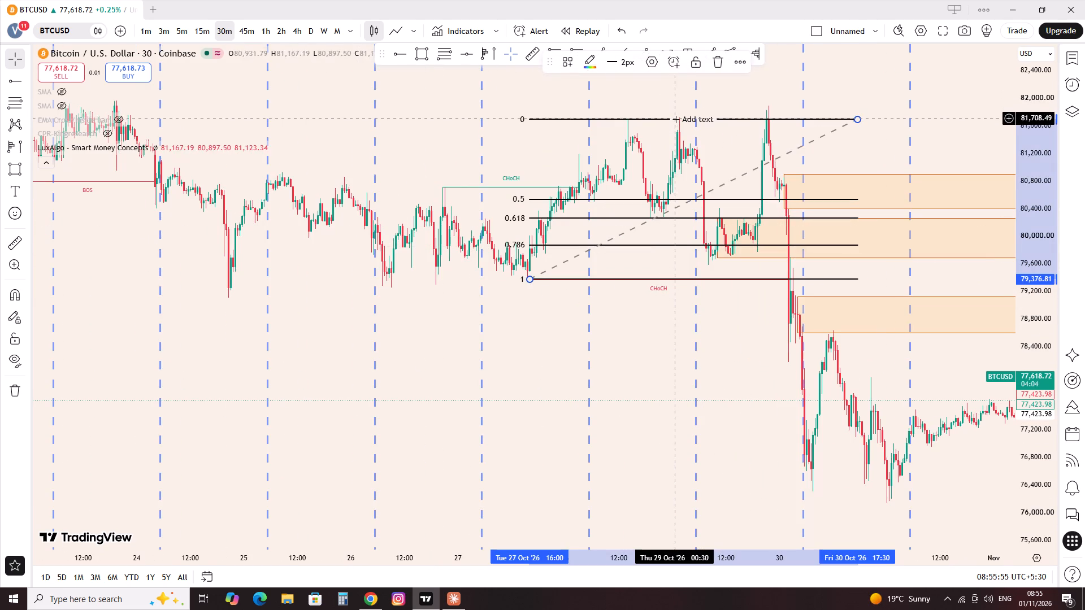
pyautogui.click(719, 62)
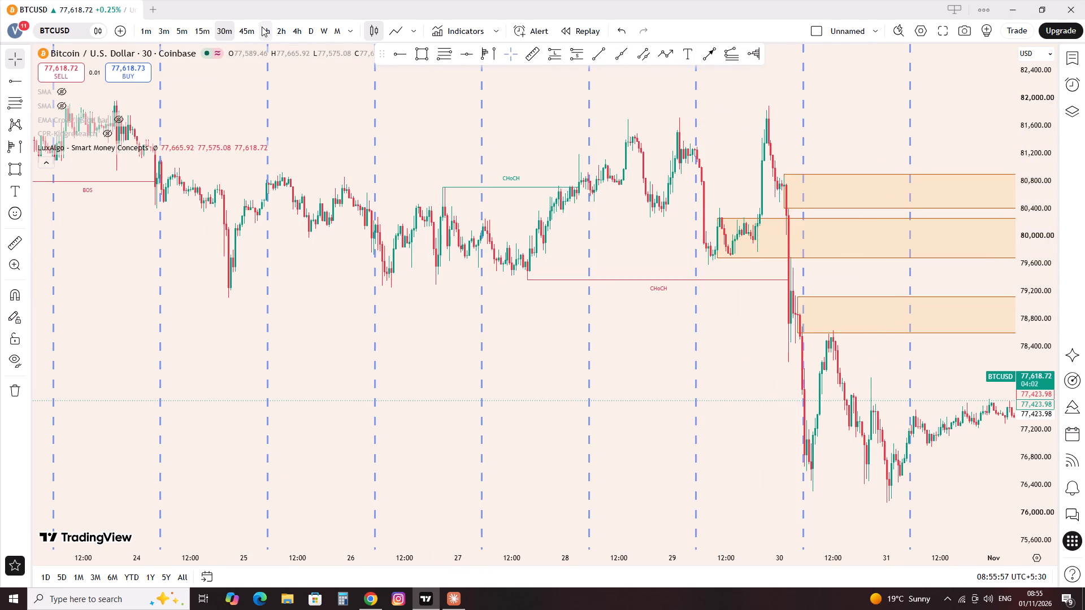
# Switch the chart to the 1-hour interval and bring the orange zones and latest candles into view.
pyautogui.click(262, 27)
pyautogui.scroll(3, 538, 211)
pyautogui.scroll(1, 596, 203)
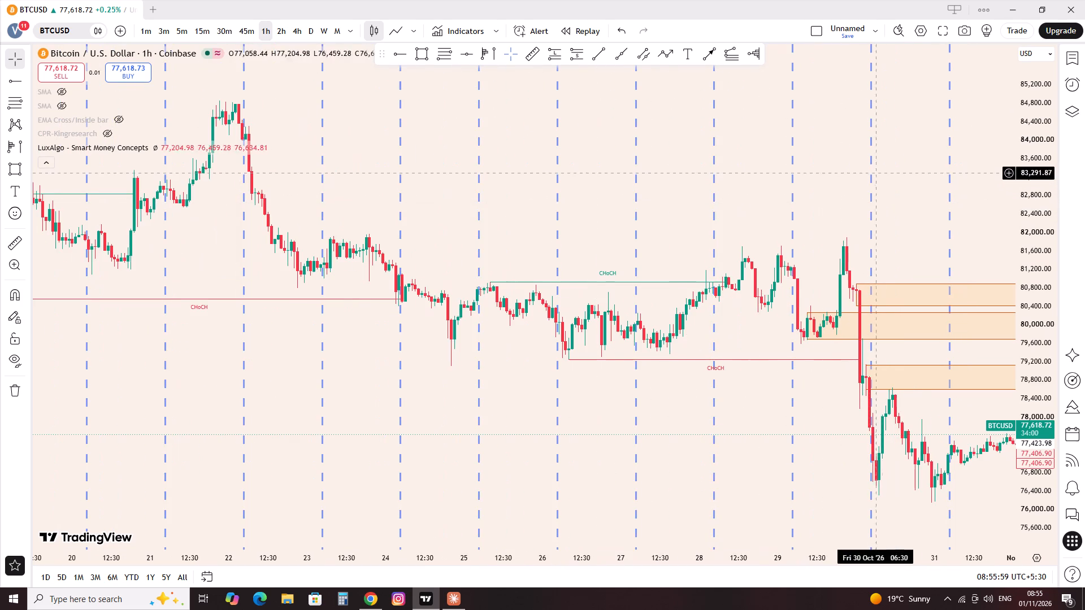
pyautogui.moveTo(884, 171); pyautogui.dragTo(514, 219)
pyautogui.moveTo(634, 131); pyautogui.dragTo(718, 160)
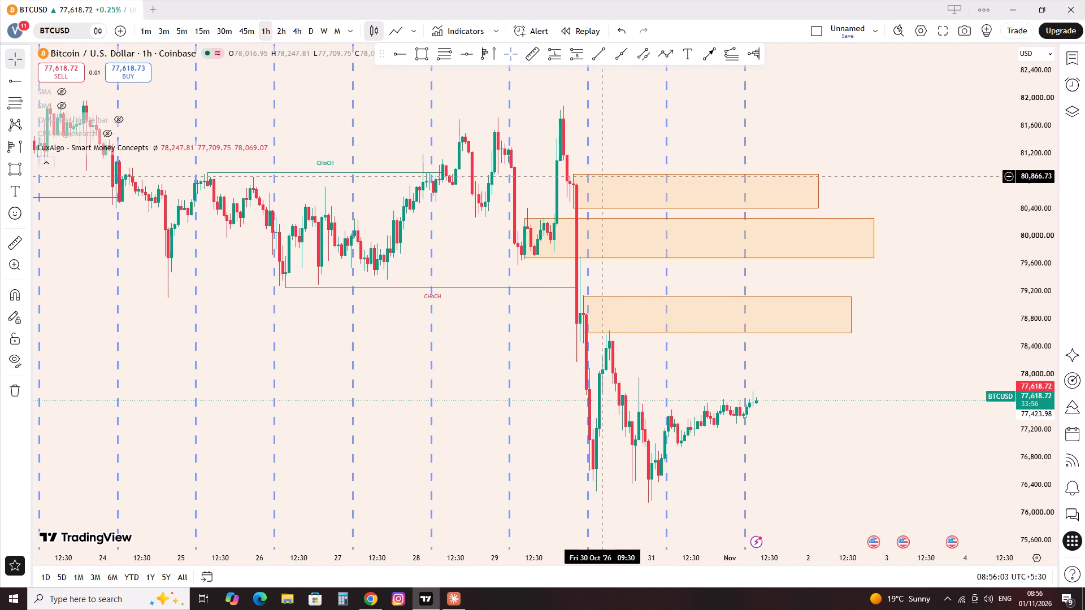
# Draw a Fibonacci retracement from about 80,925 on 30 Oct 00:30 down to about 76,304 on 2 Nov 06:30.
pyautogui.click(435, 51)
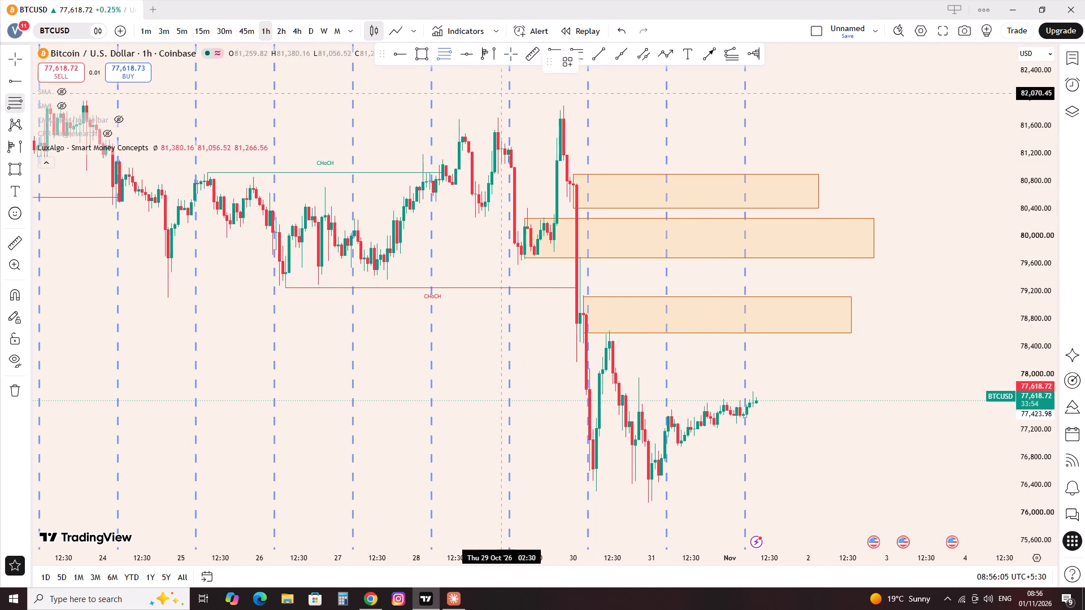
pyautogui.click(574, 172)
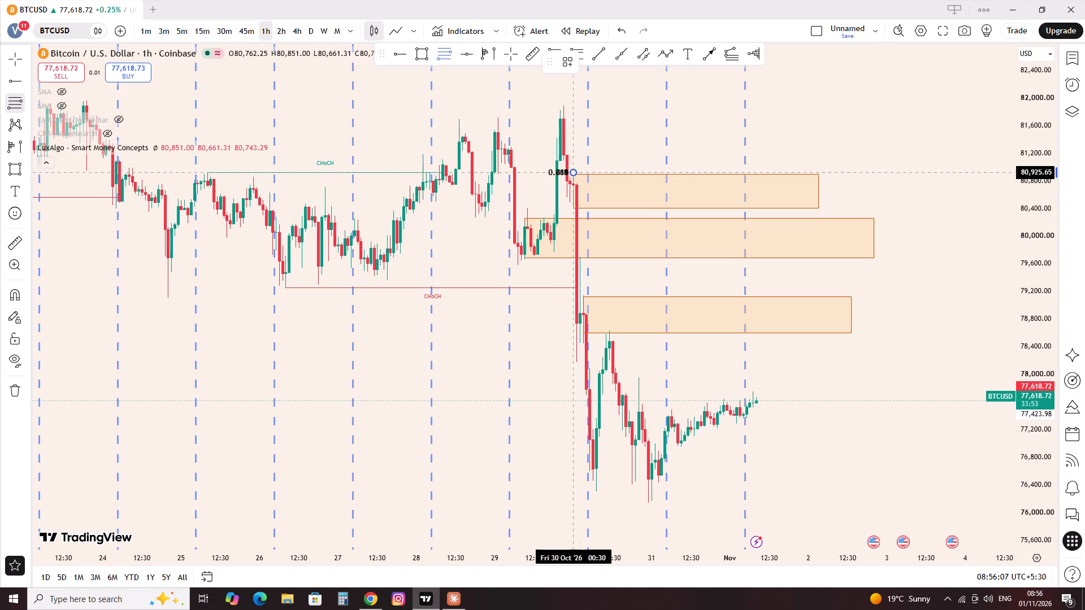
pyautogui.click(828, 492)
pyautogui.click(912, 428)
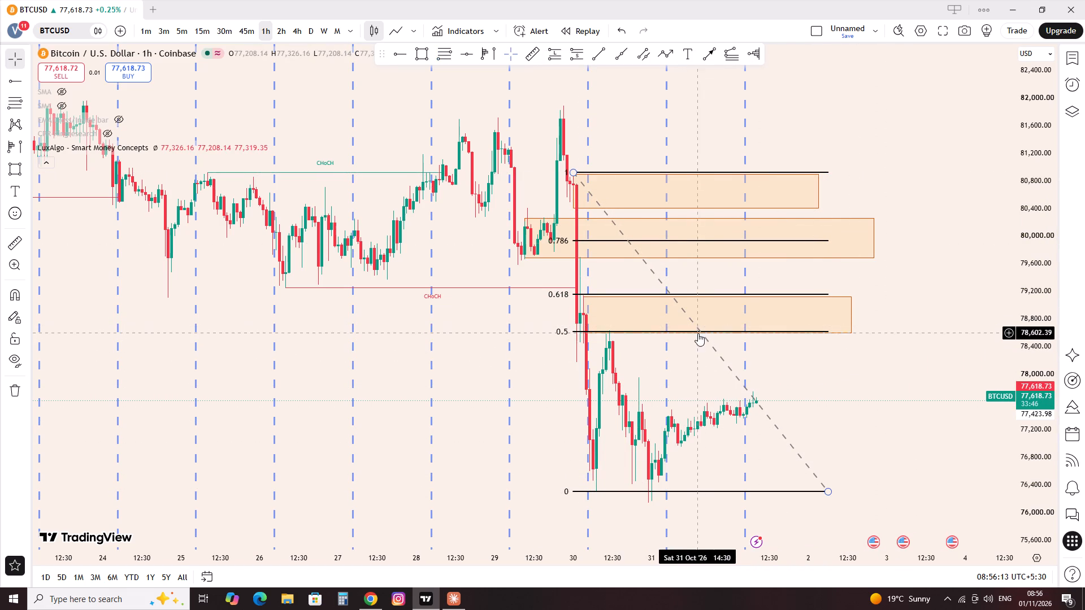
# Extend the lower edge of the lowest orange zone, around the 0.5 Fibonacci level, down to about 78,400.
pyautogui.click(687, 364)
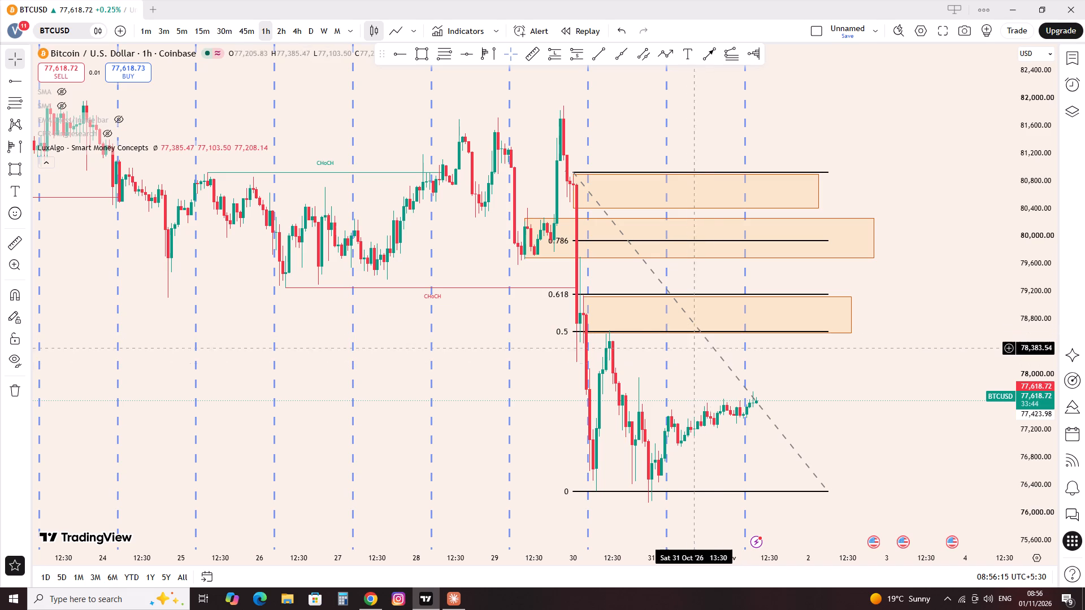
pyautogui.moveTo(719, 337); pyautogui.dragTo(718, 350)
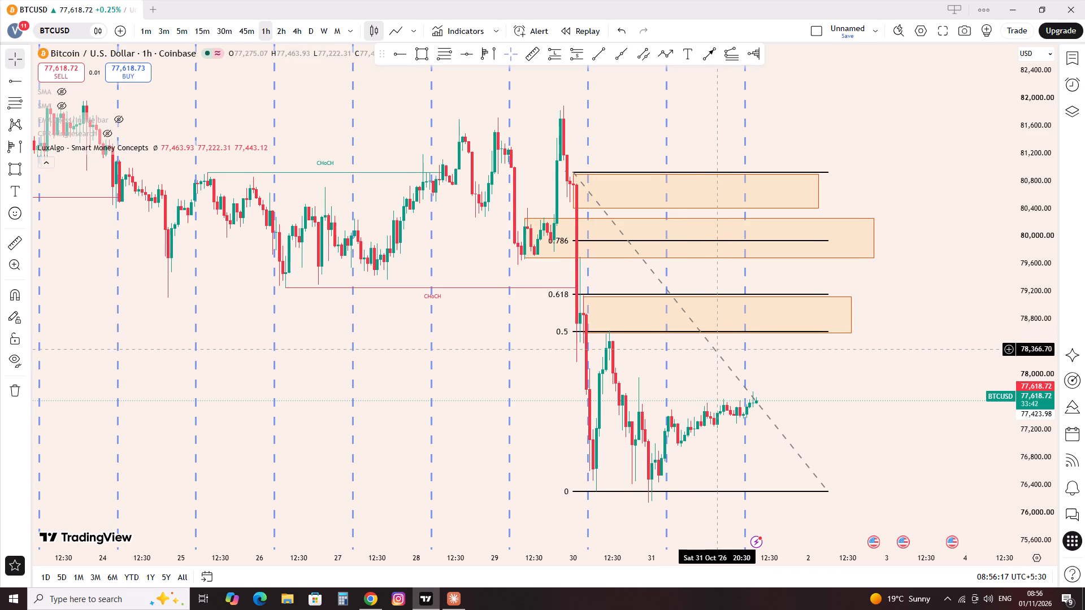
pyautogui.moveTo(718, 350); pyautogui.dragTo(718, 346)
pyautogui.moveTo(718, 332); pyautogui.dragTo(725, 343)
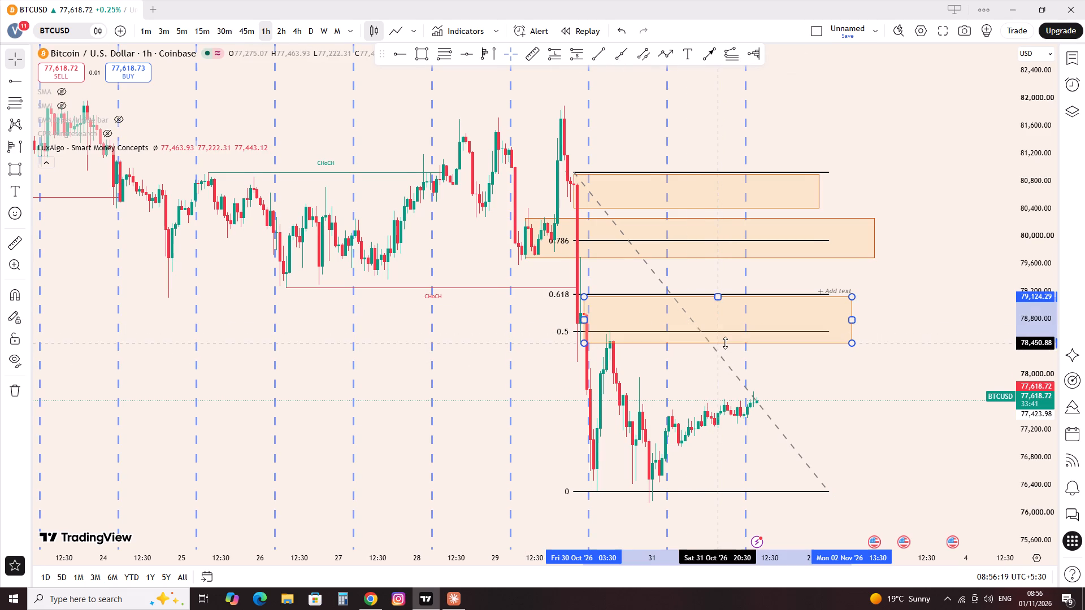
pyautogui.moveTo(725, 343); pyautogui.dragTo(714, 341)
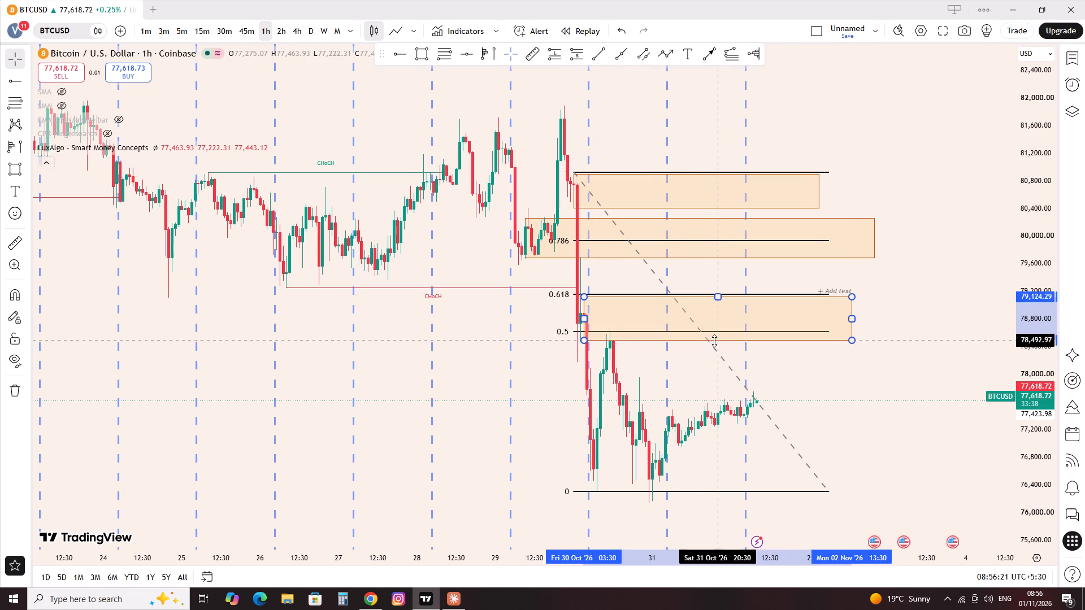
pyautogui.moveTo(714, 341); pyautogui.dragTo(718, 345)
pyautogui.click(785, 366)
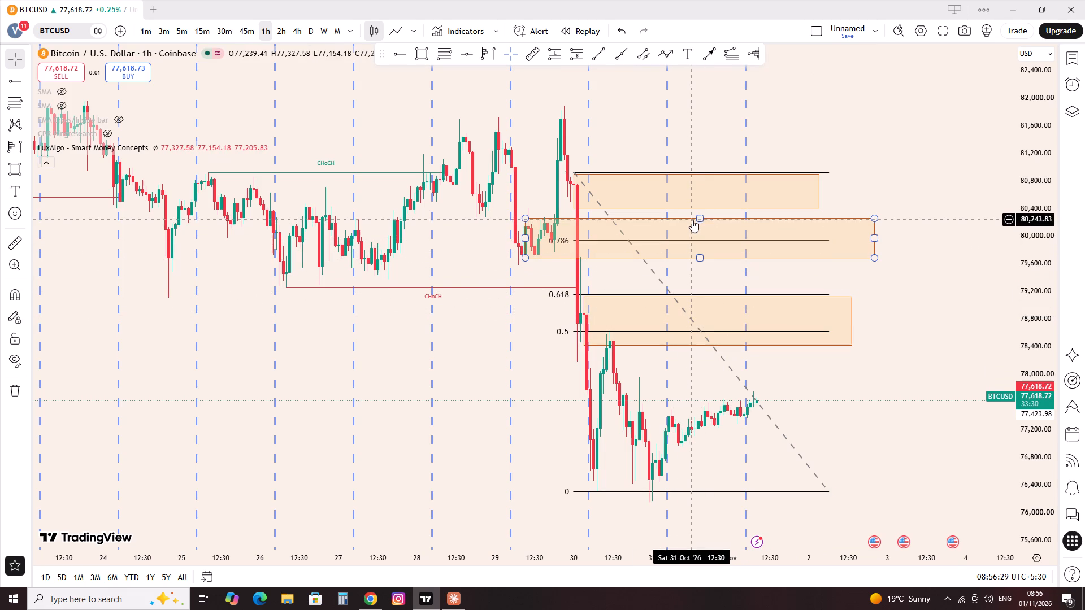
# Narrow the middle orange zone to a thin band around the 0.786 Fibonacci level, from about 79,780 to 79,970.
pyautogui.click(698, 218)
pyautogui.moveTo(698, 218); pyautogui.dragTo(702, 225)
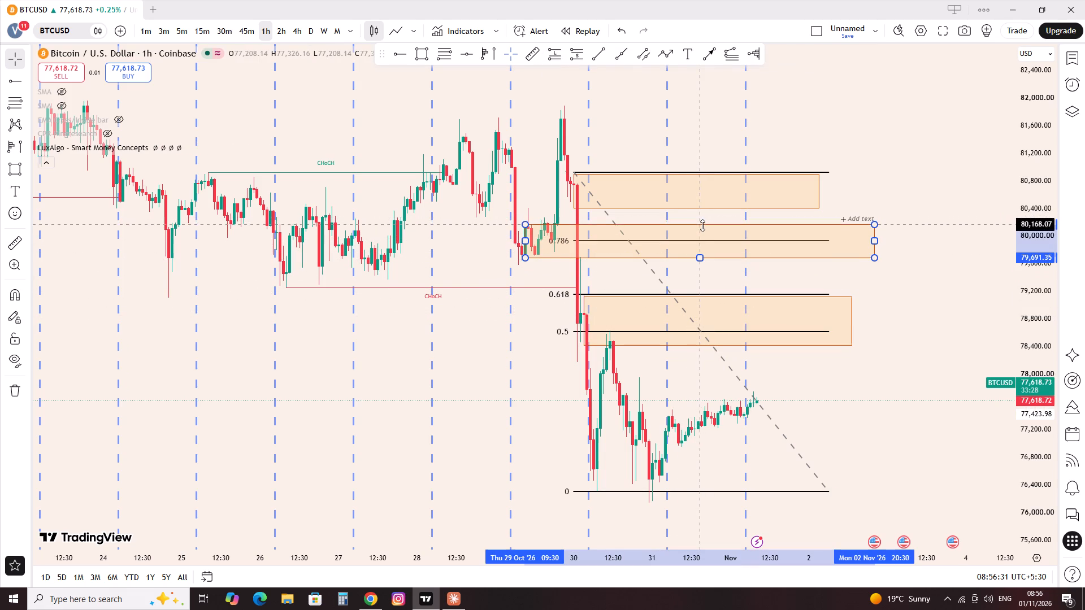
pyautogui.moveTo(702, 225); pyautogui.dragTo(699, 223)
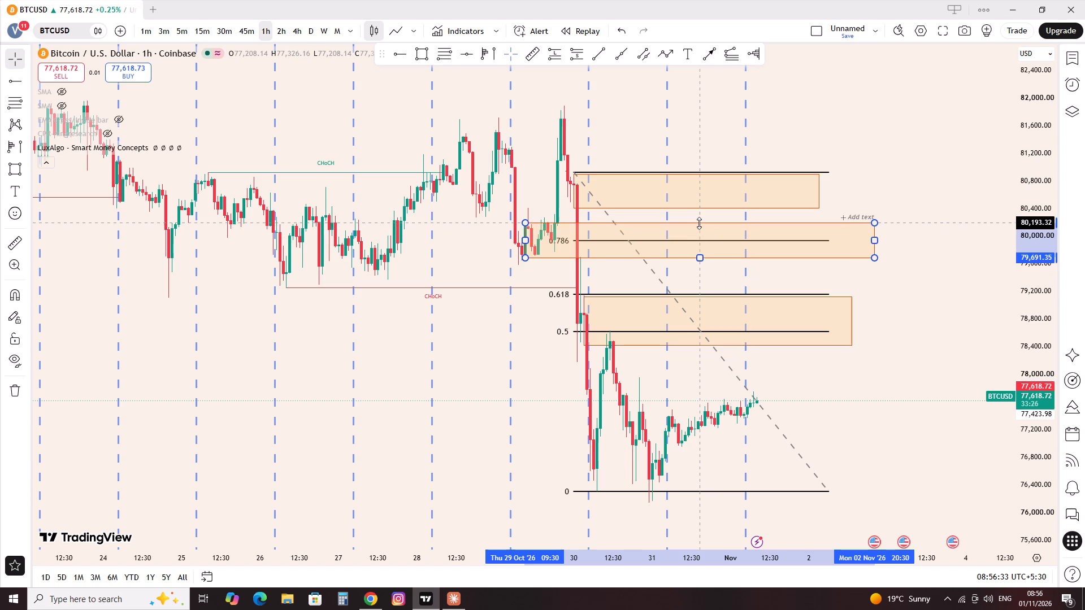
pyautogui.moveTo(699, 223); pyautogui.dragTo(704, 232)
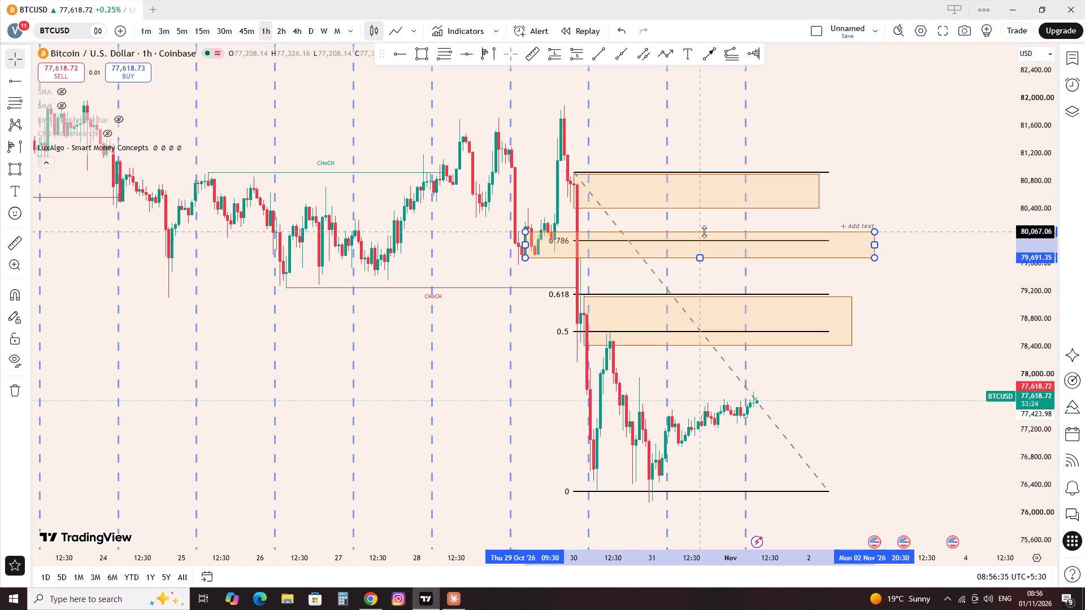
pyautogui.moveTo(704, 232); pyautogui.dragTo(687, 245)
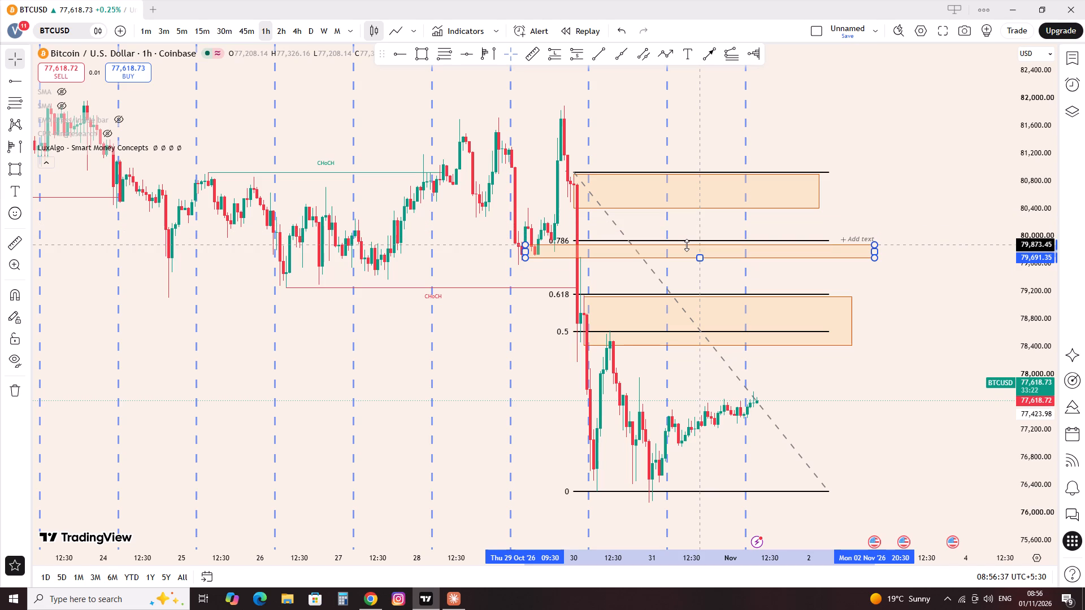
pyautogui.moveTo(687, 245); pyautogui.dragTo(687, 238)
pyautogui.moveTo(699, 259); pyautogui.dragTo(699, 251)
pyautogui.click(711, 224)
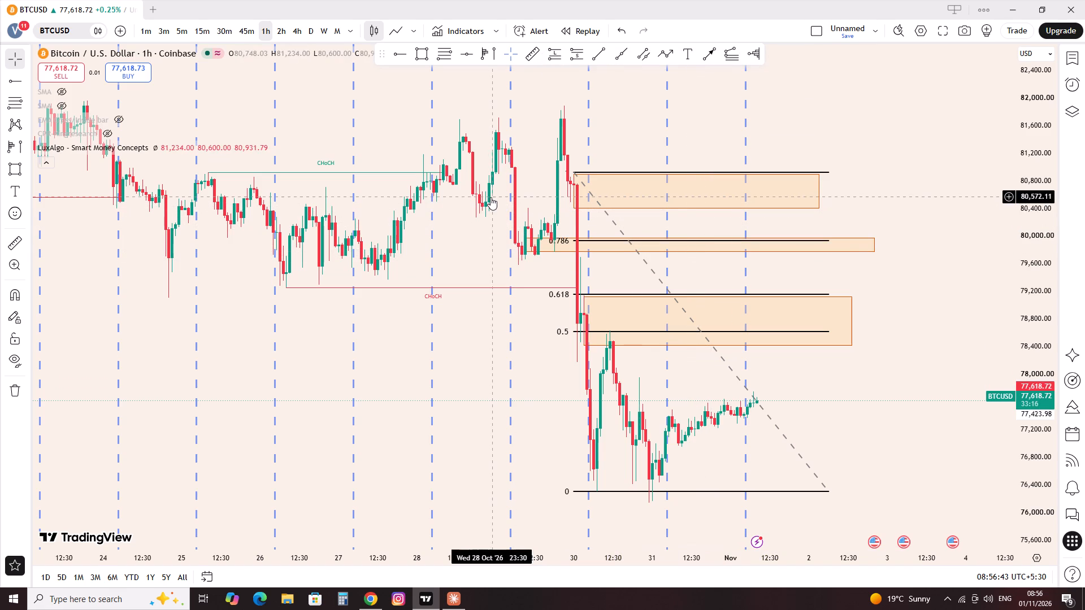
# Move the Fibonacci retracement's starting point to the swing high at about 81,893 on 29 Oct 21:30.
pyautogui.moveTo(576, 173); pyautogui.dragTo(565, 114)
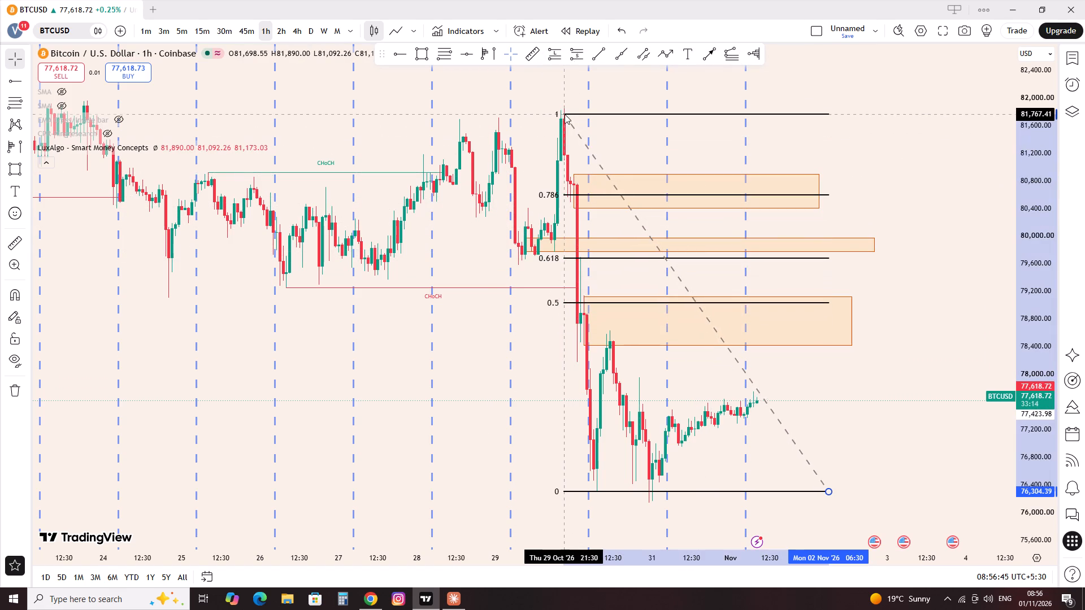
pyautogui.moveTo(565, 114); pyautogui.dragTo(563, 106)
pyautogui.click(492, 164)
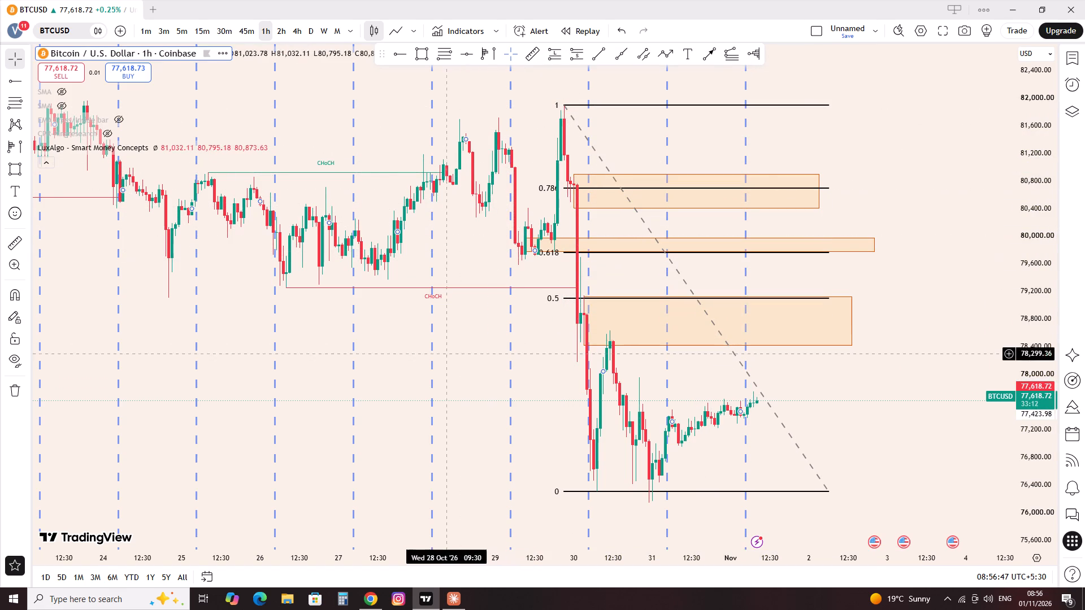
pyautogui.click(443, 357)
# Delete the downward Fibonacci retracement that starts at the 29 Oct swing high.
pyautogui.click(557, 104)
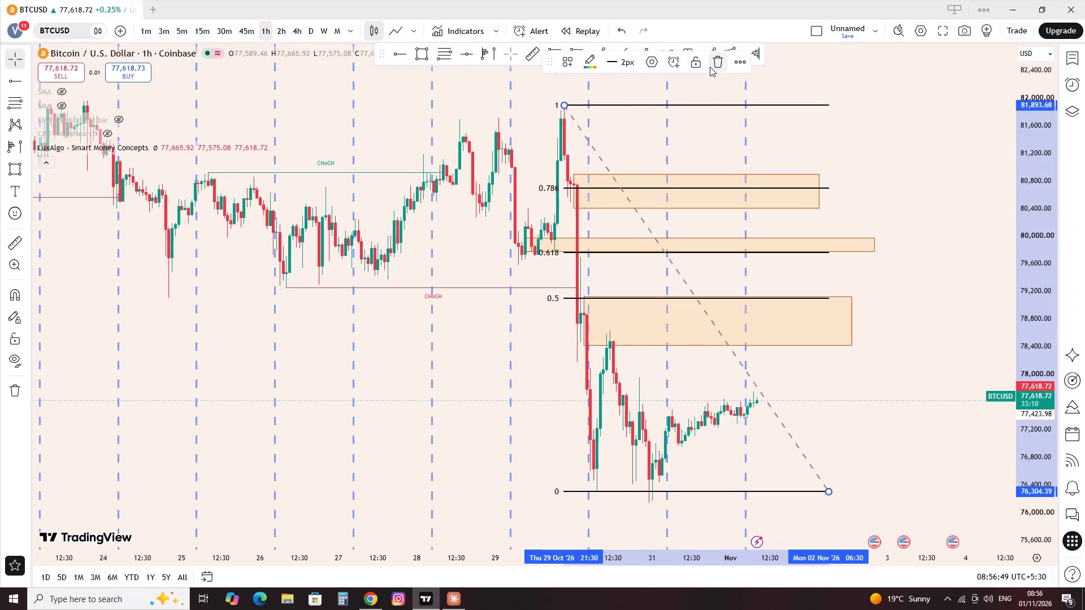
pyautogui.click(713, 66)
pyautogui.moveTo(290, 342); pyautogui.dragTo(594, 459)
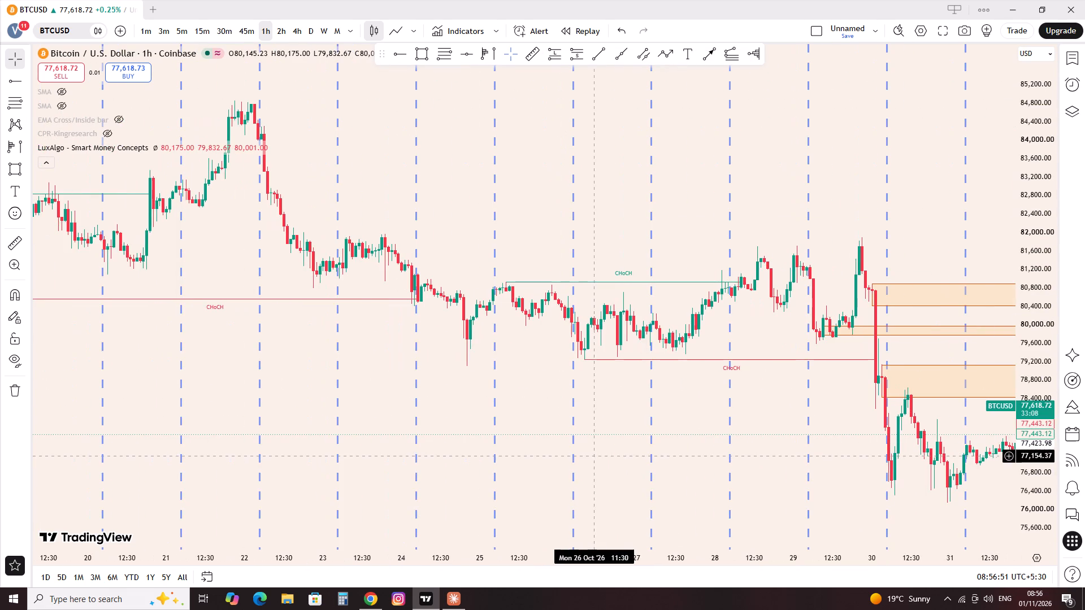
# Minimise the maximised TradingView and Chrome windows to get to the desktop.
pyautogui.click(1030, 0)
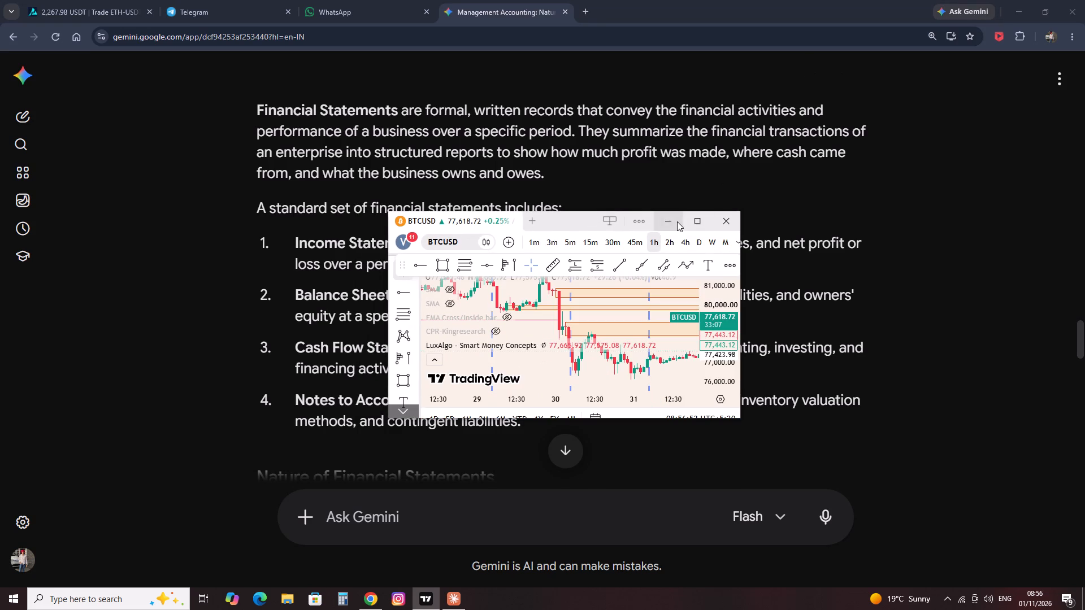
pyautogui.click(694, 221)
pyautogui.click(1011, 0)
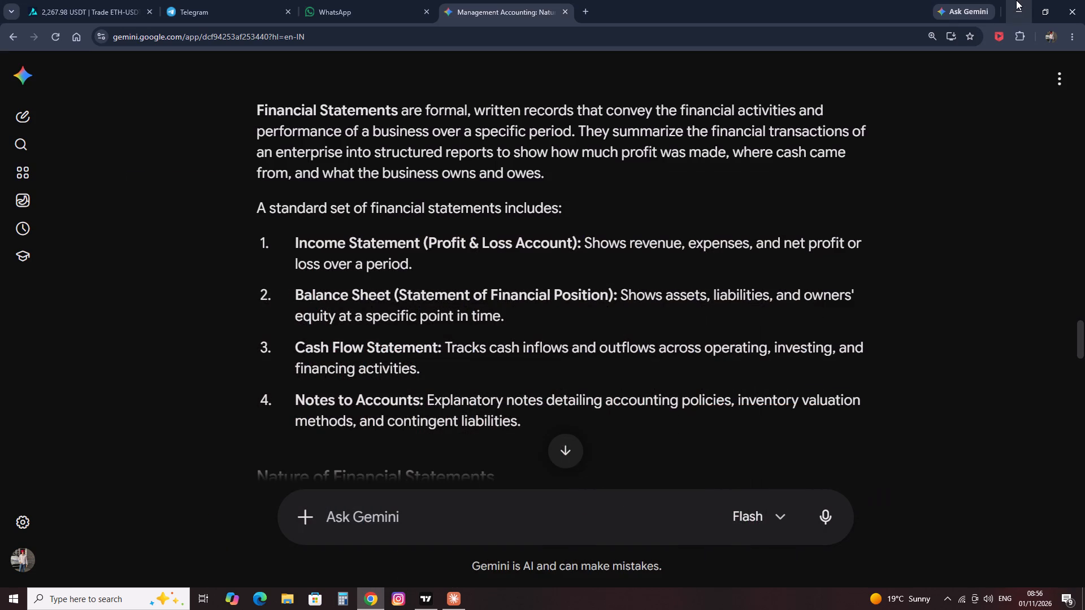
pyautogui.click(1033, 0)
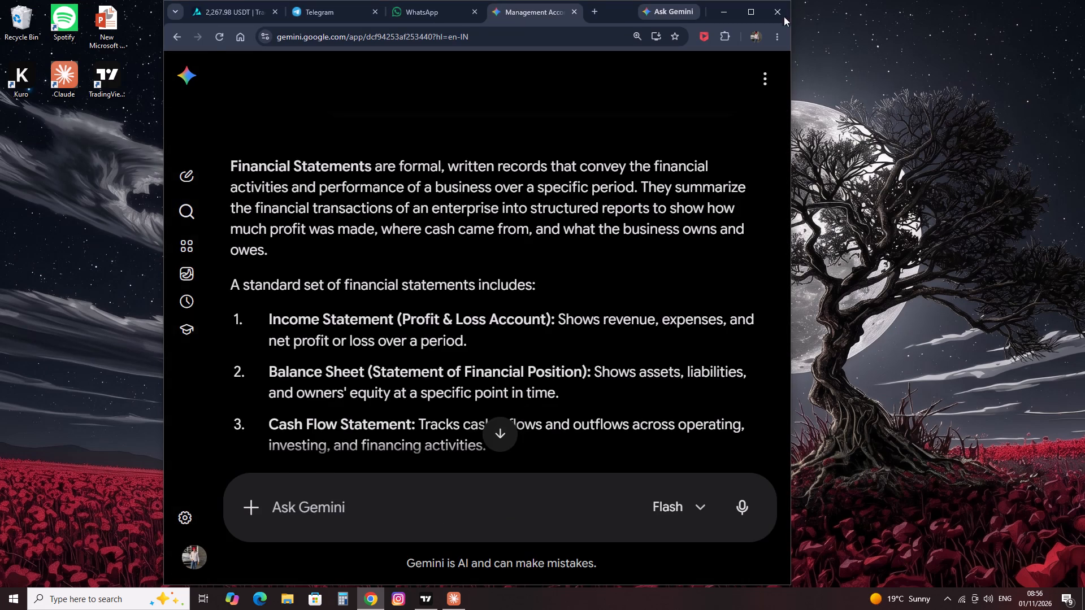
pyautogui.click(752, 8)
pyautogui.click(1013, 0)
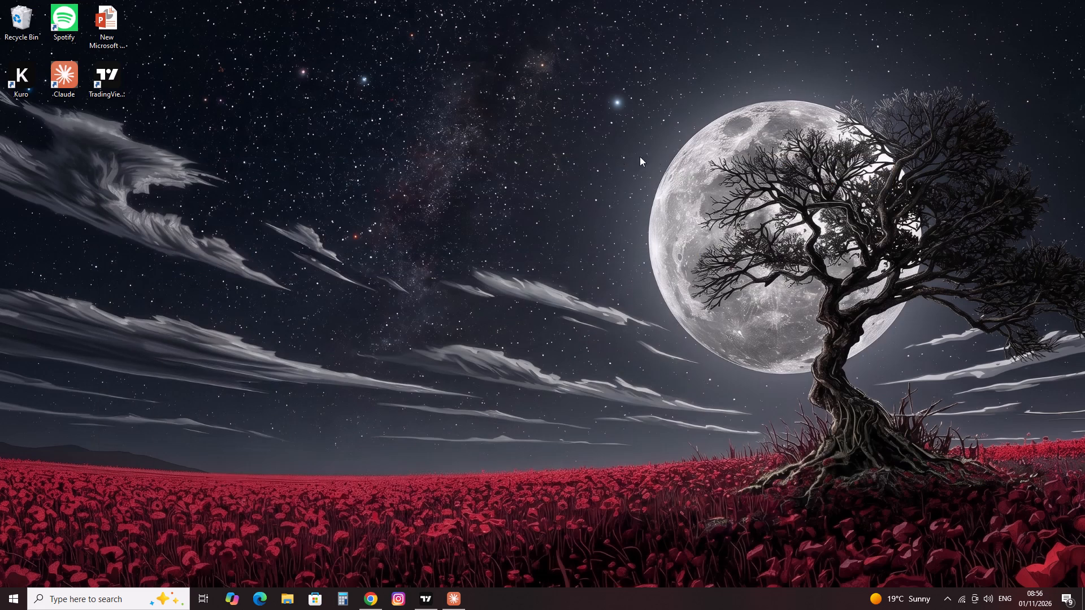
# Refresh the Windows desktop.
pyautogui.rightClick(578, 164)
pyautogui.click(624, 197)
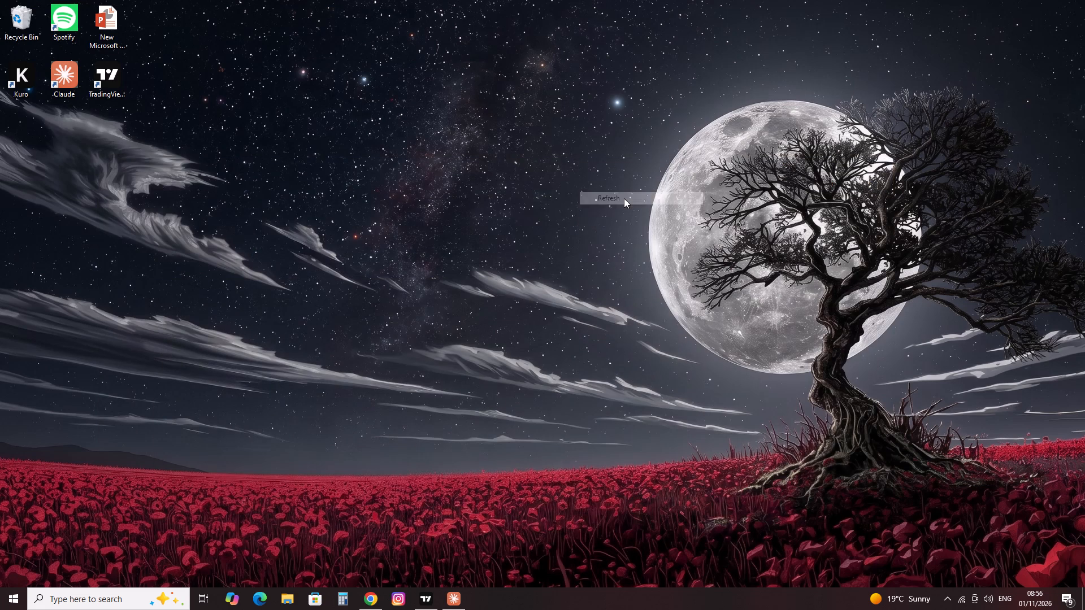